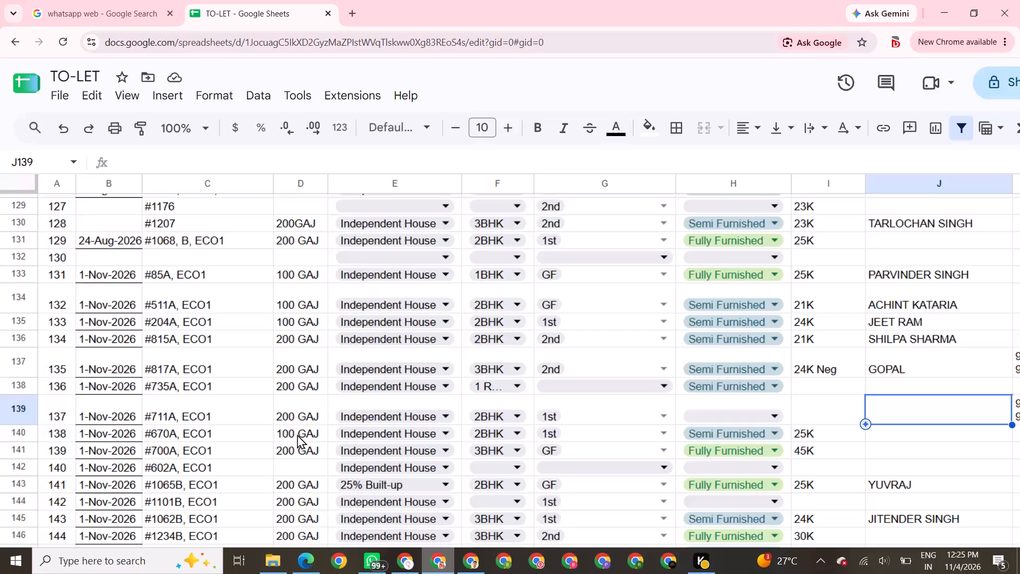
Switch to the Canva rental design and copy the AVAILABLE FOR RENT heading from page 1 onto page 2.
scroll(297, 434, "down", 1)
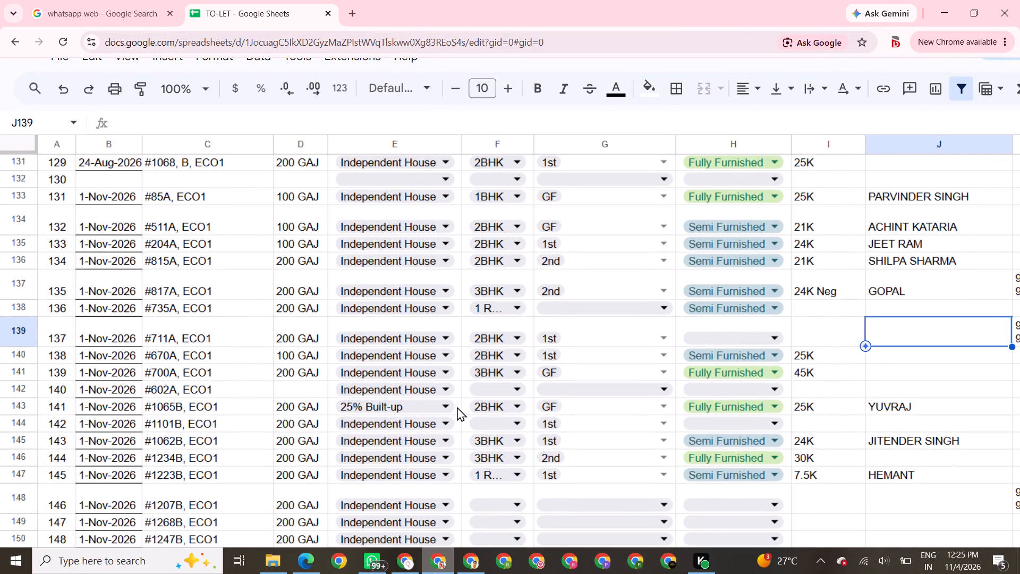
left_click(474, 573)
scroll(466, 444, "down", 3)
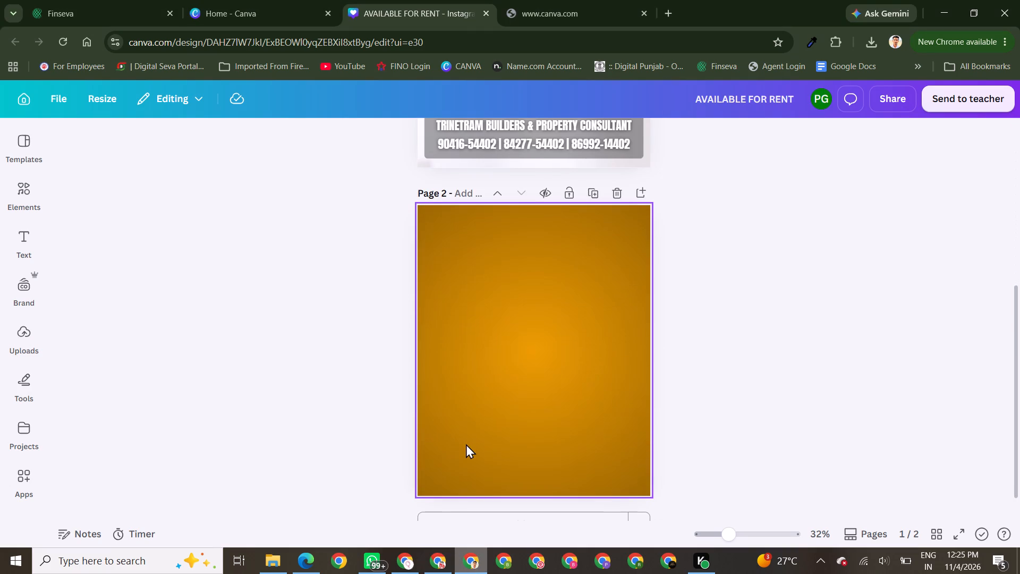
scroll(466, 444, "up", 2)
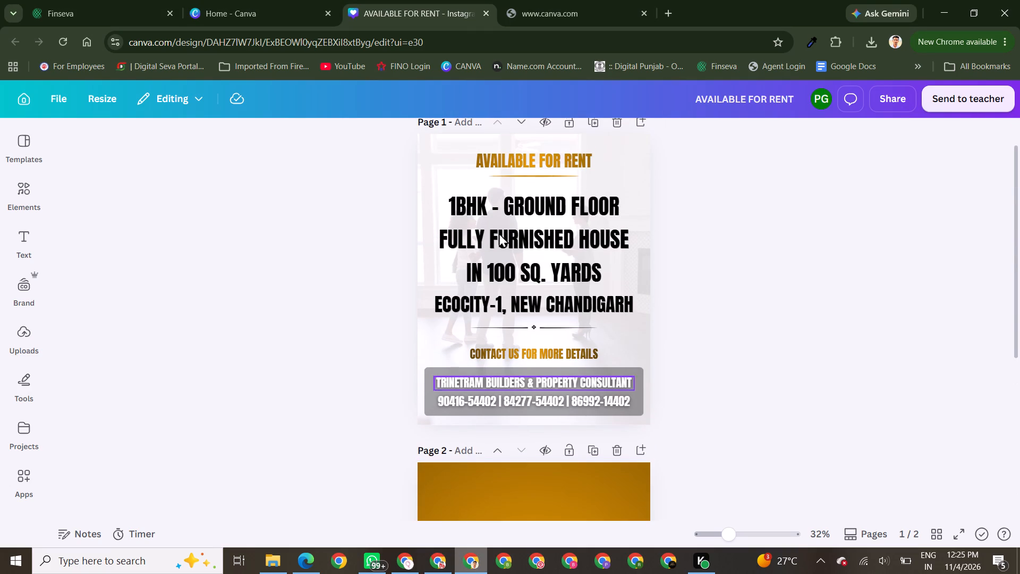
left_click(516, 156)
key("ctrl+c")
scroll(516, 156, "down", 1)
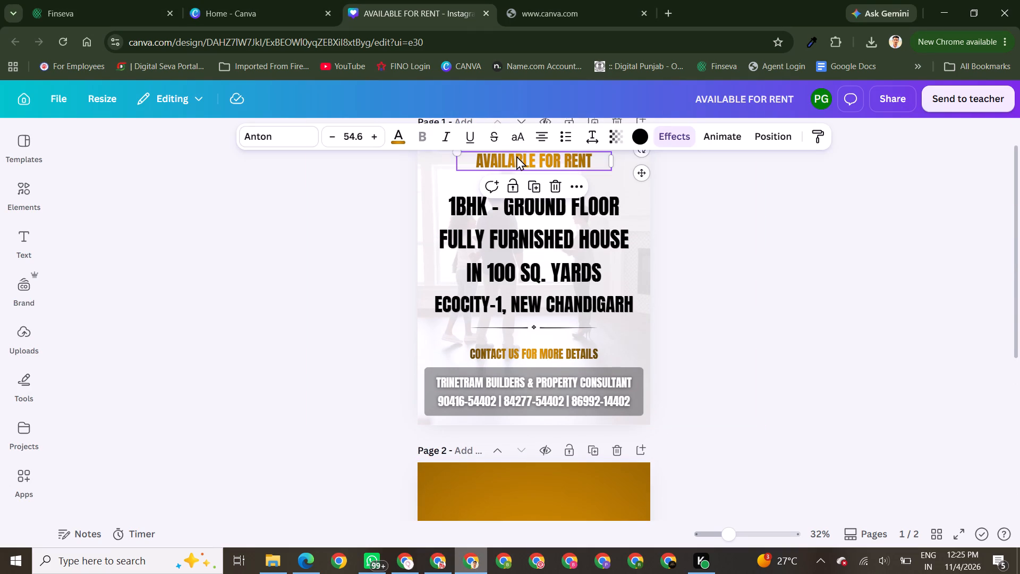
scroll(516, 156, "down", 1)
left_click(502, 241)
key("ctrl+v")
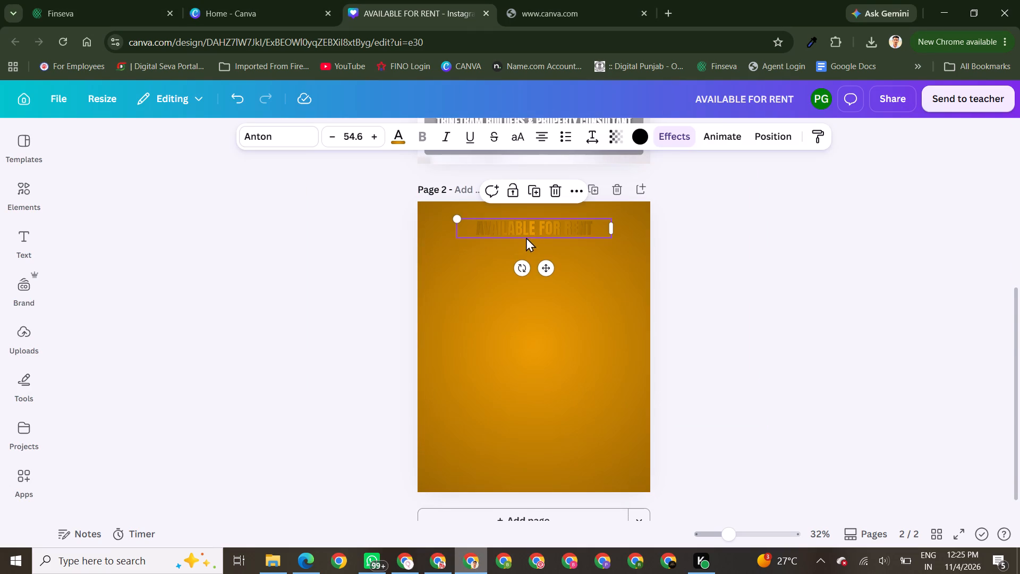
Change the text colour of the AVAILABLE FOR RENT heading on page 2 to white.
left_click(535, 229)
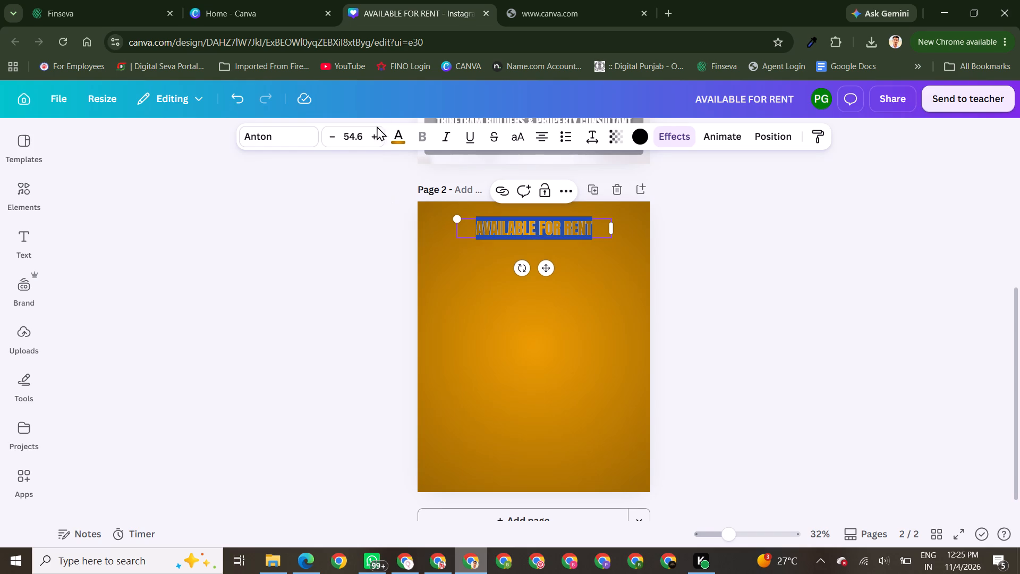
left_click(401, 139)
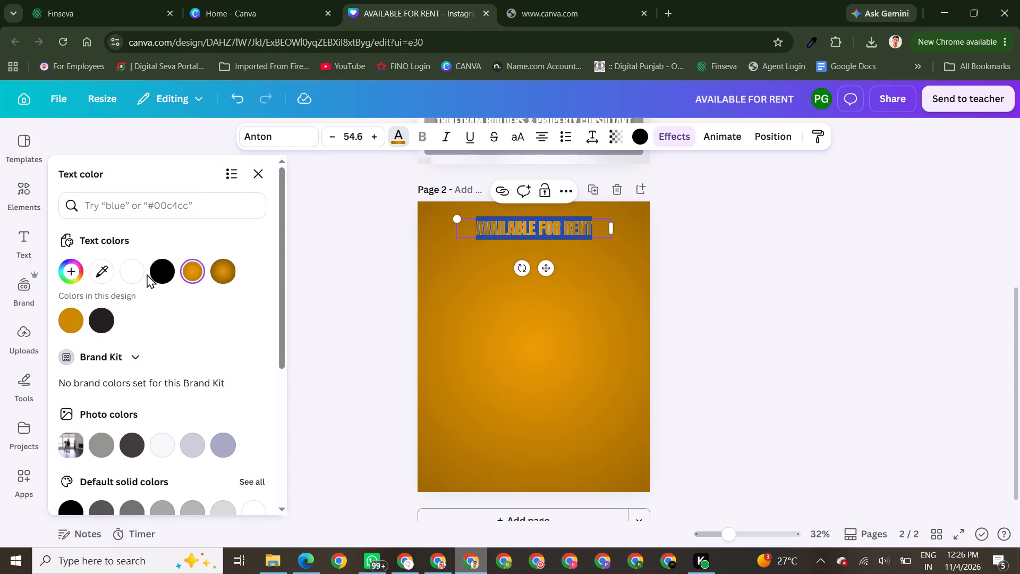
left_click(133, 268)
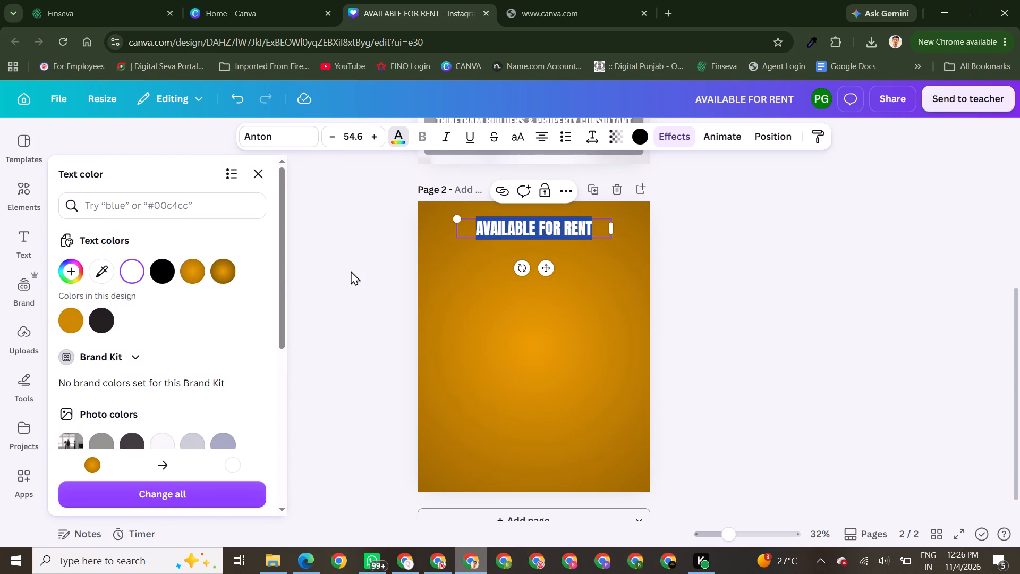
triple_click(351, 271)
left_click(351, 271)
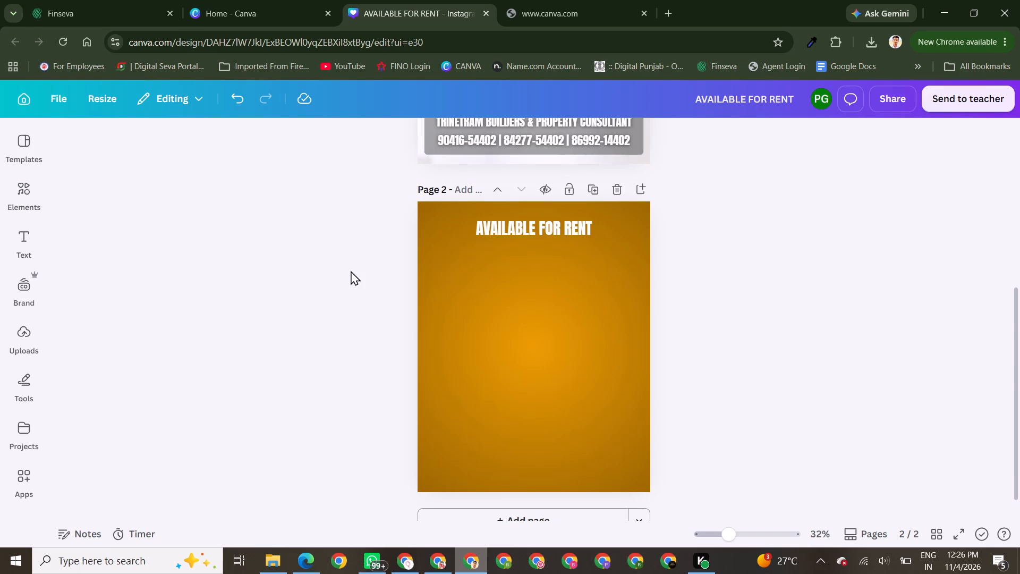
Recolour the page 2 heading, trying black and settling on the light lavender-grey from the photo colours.
left_click(516, 229)
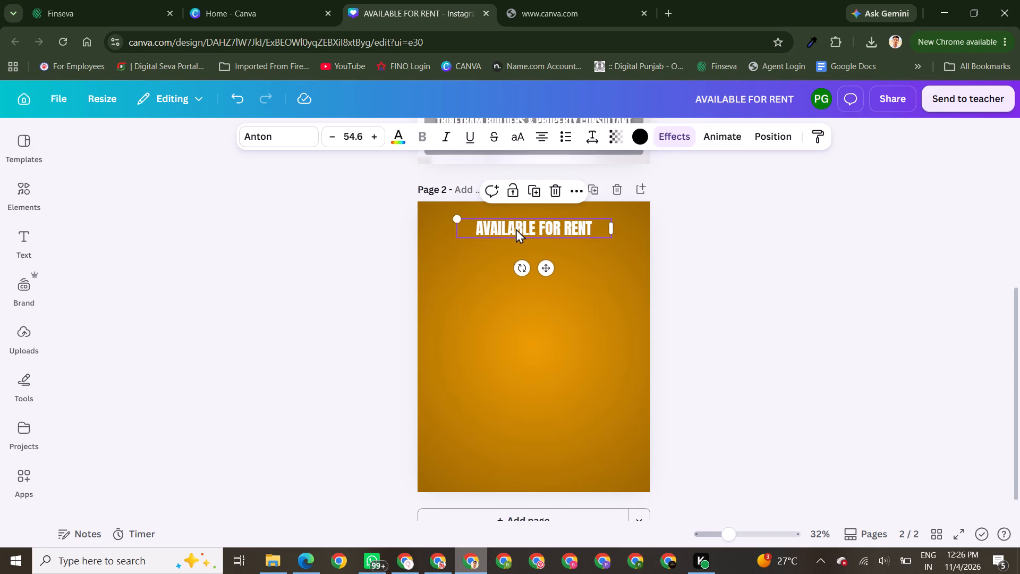
left_click(398, 134)
left_click(155, 271)
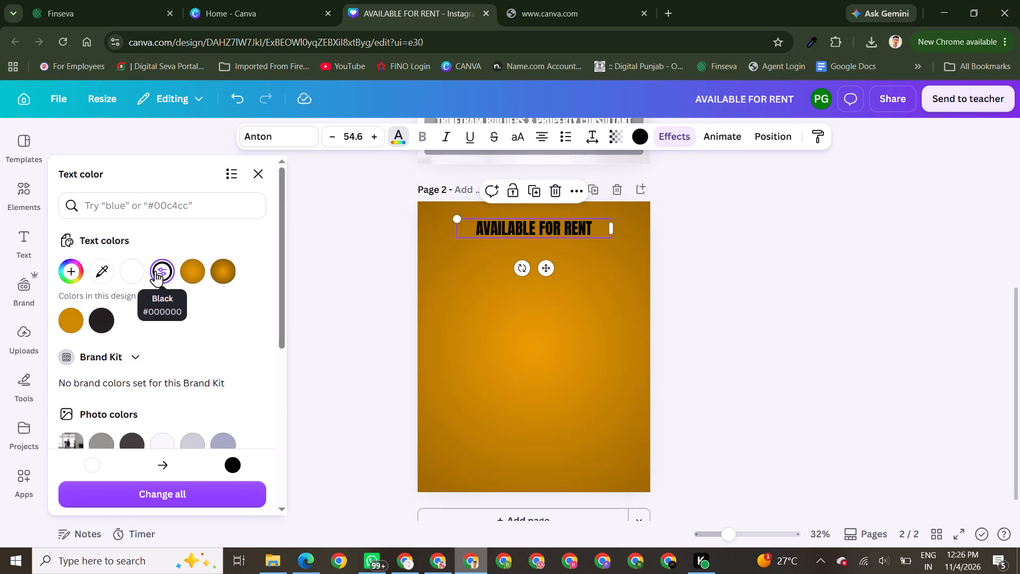
left_click(189, 440)
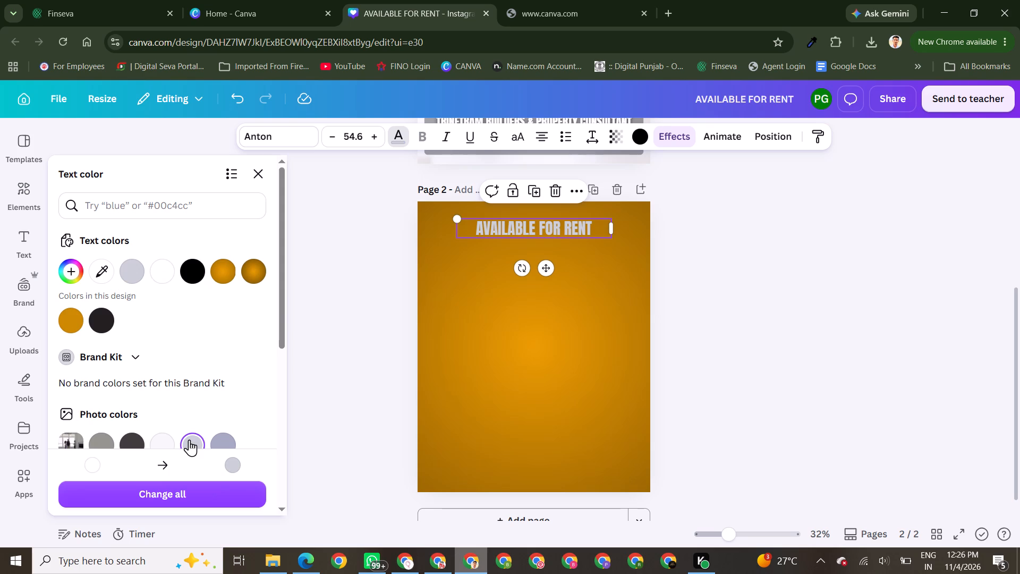
triple_click(348, 271)
left_click(348, 271)
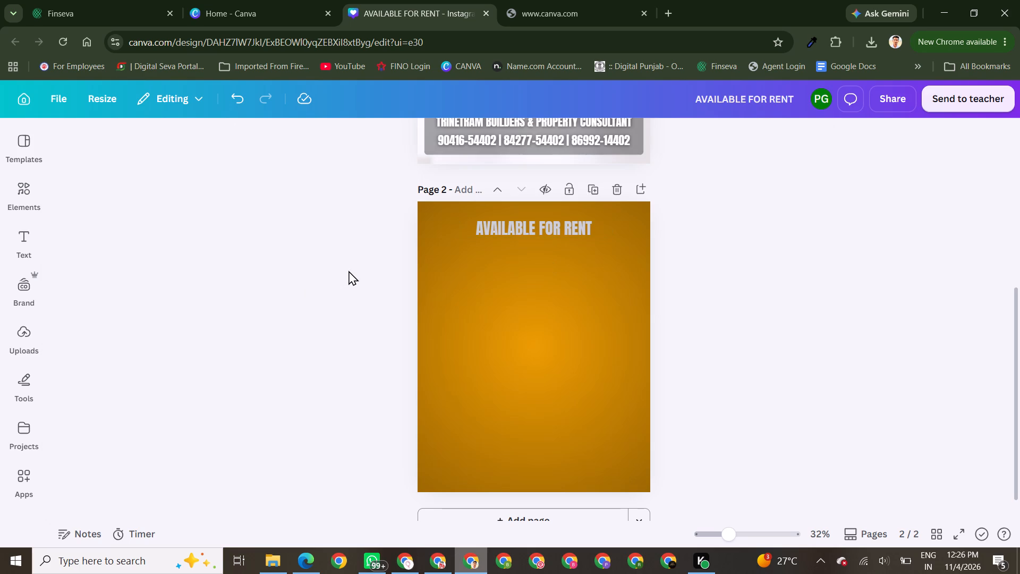
Add the recently used plain tapered line to page 2 and centre it just below the heading.
left_click(22, 197)
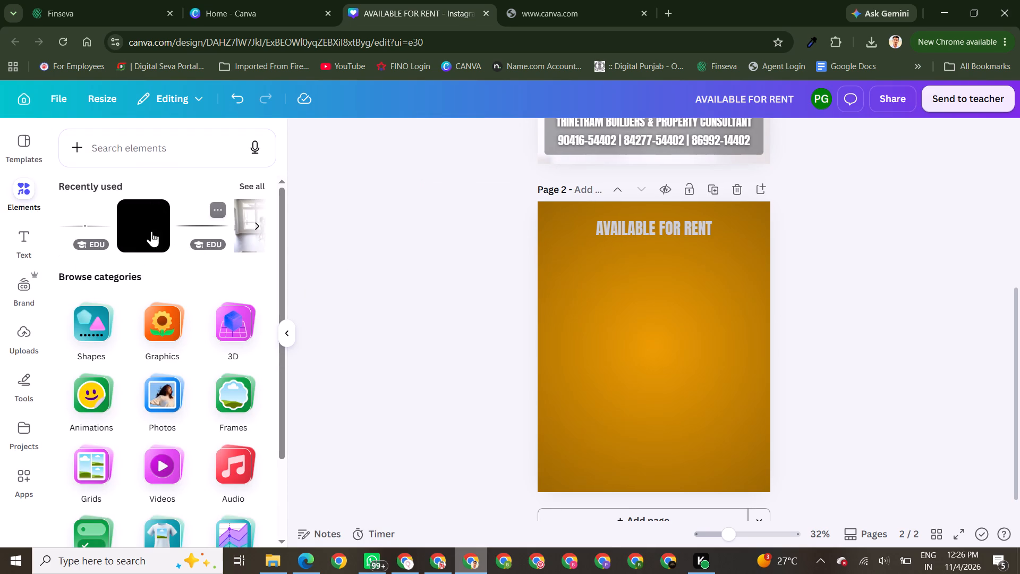
left_click(194, 224)
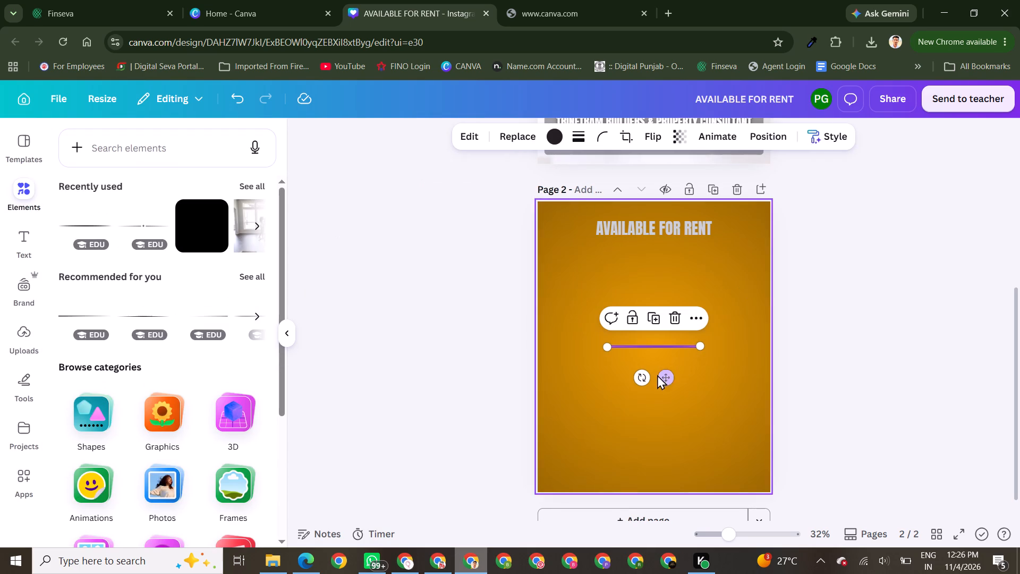
left_click_drag(664, 375, 664, 273)
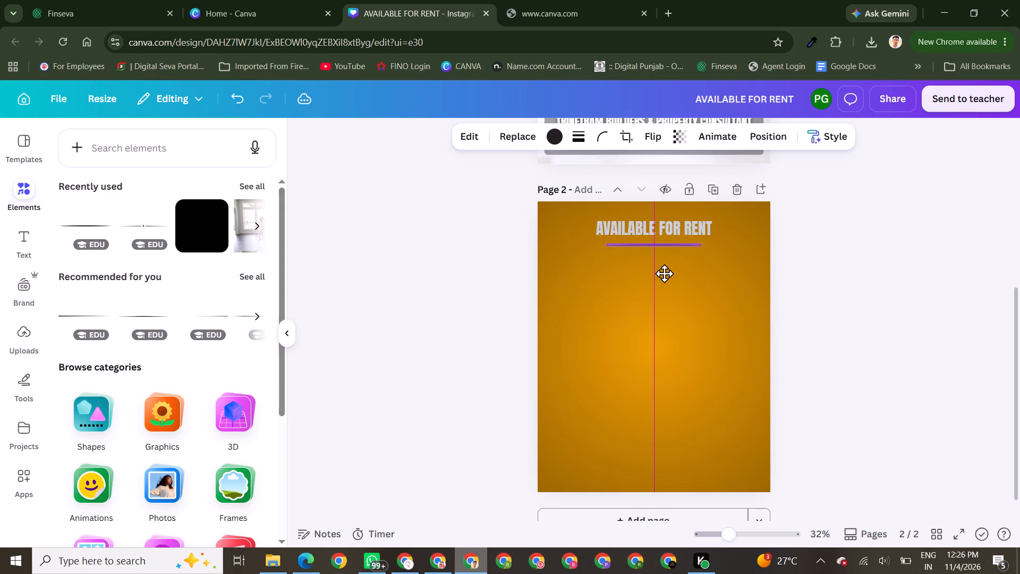
left_click_drag(664, 273, 664, 271)
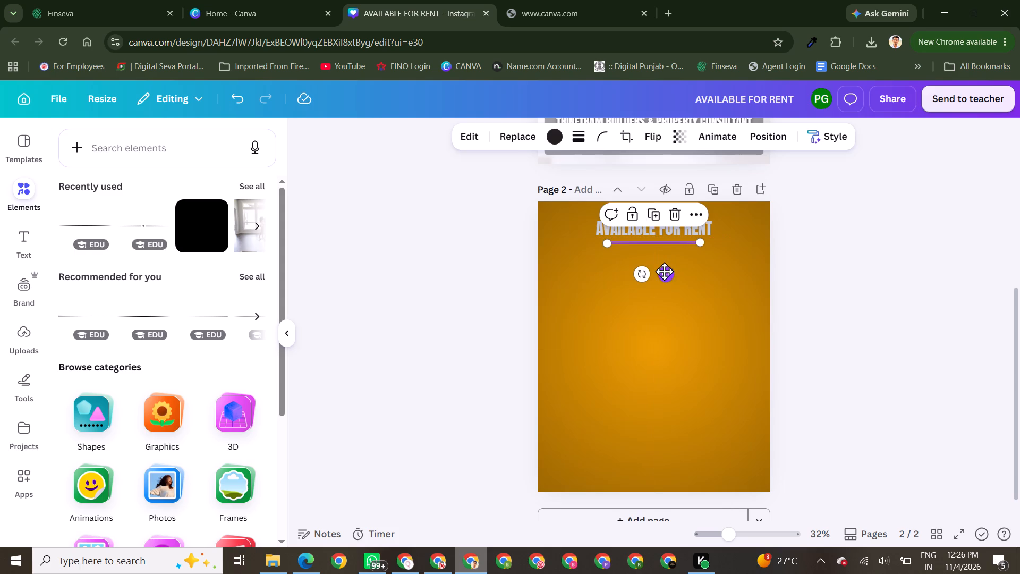
Change the line's colour to the same light lavender-grey as the heading.
left_click(548, 139)
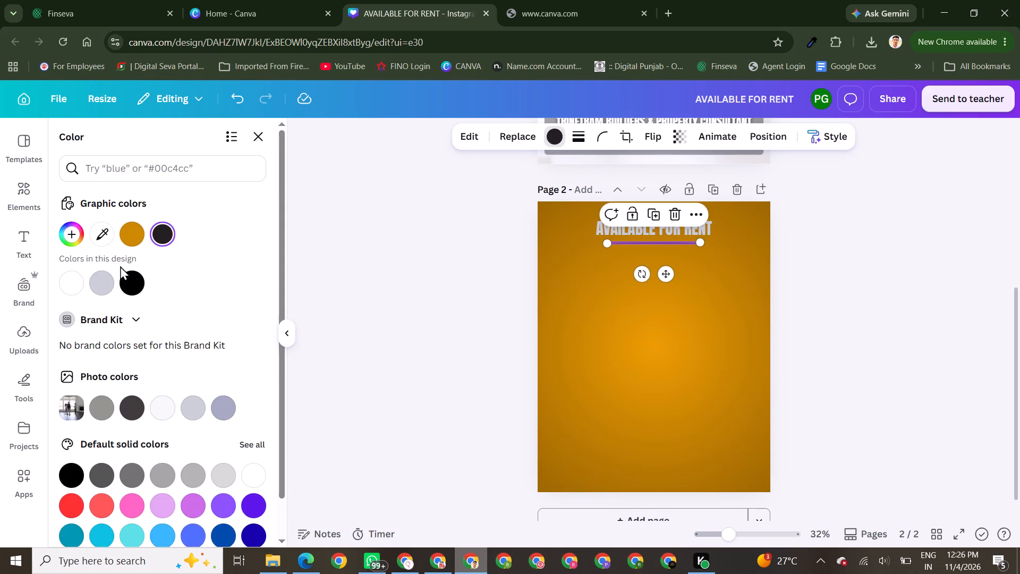
left_click(103, 277)
triple_click(337, 279)
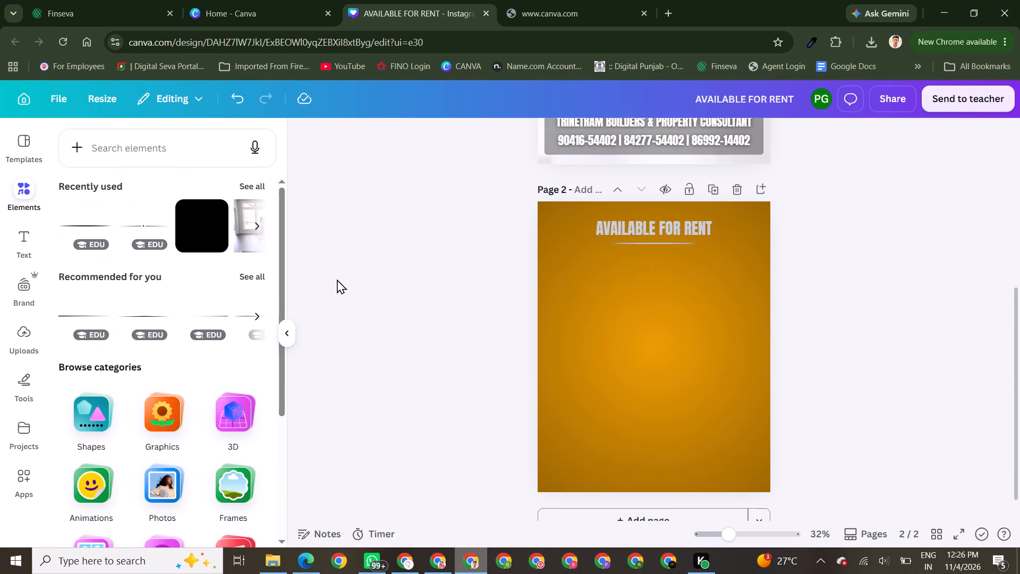
left_click(337, 279)
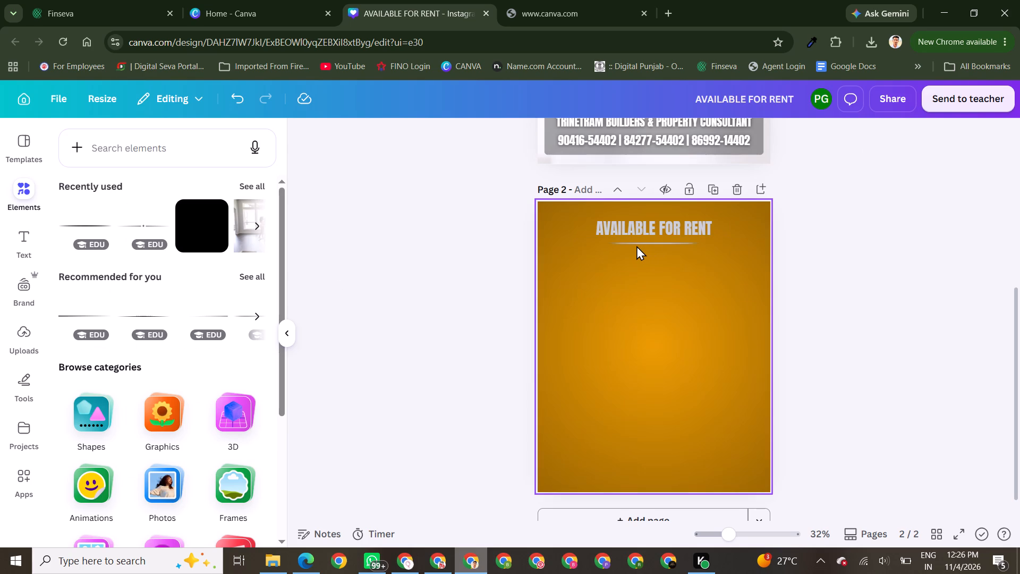
Duplicate the AVAILABLE FOR RENT heading on page 2 and place the copy centred below the line.
left_click(645, 226)
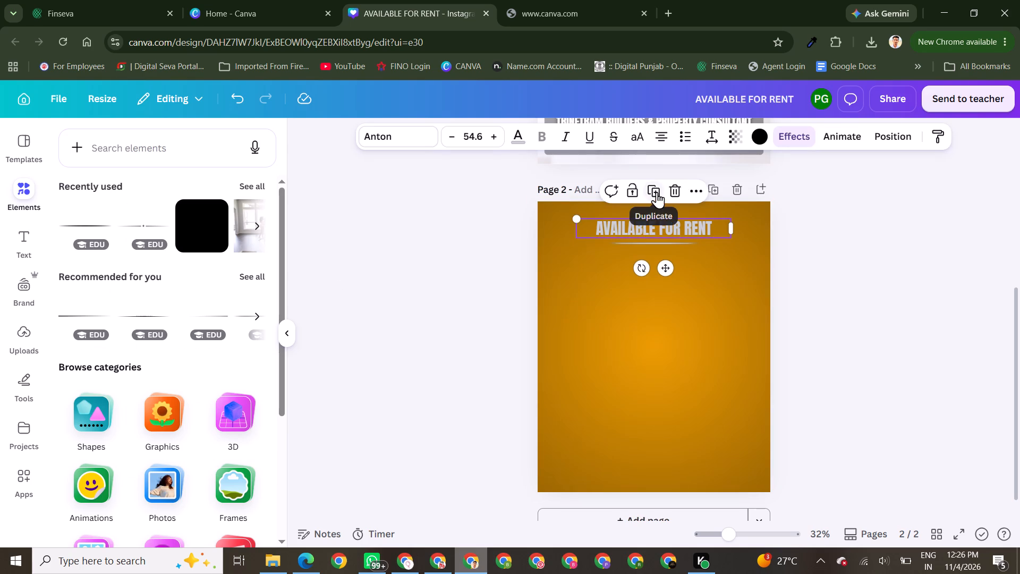
left_click(657, 192)
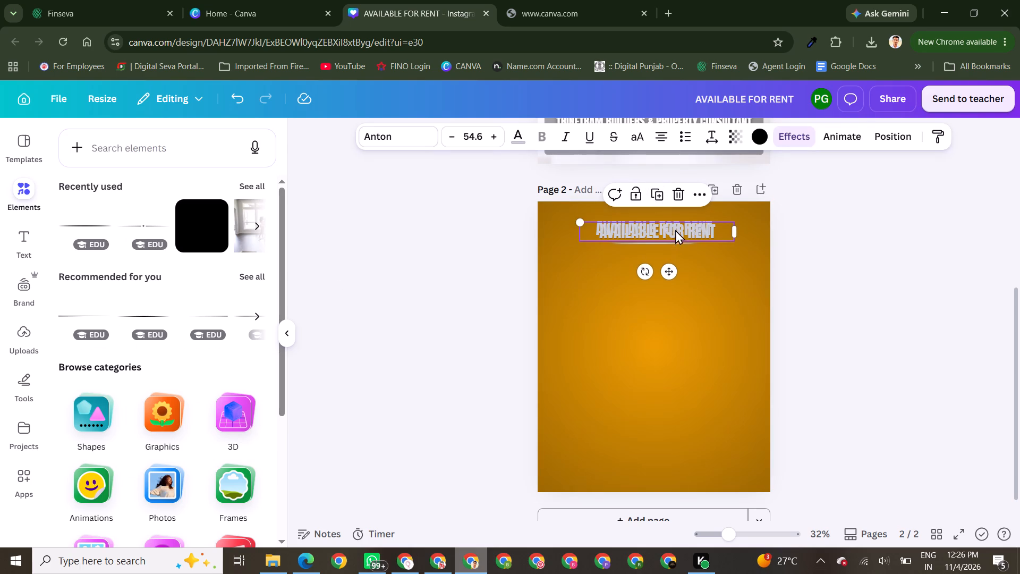
left_click_drag(675, 231, 669, 261)
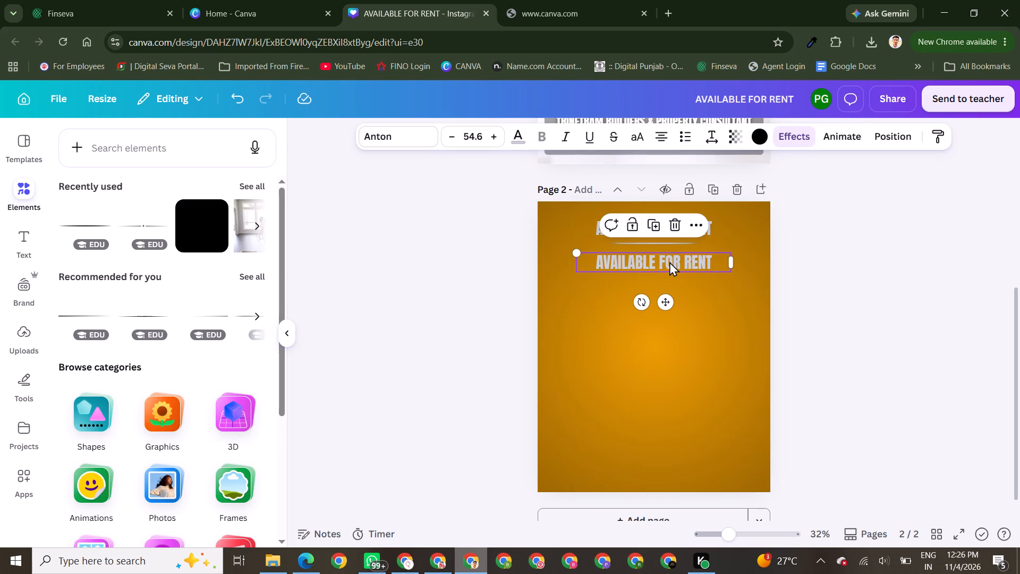
Replace the text of the duplicated heading with "2 ROOM SET".
left_click(669, 261)
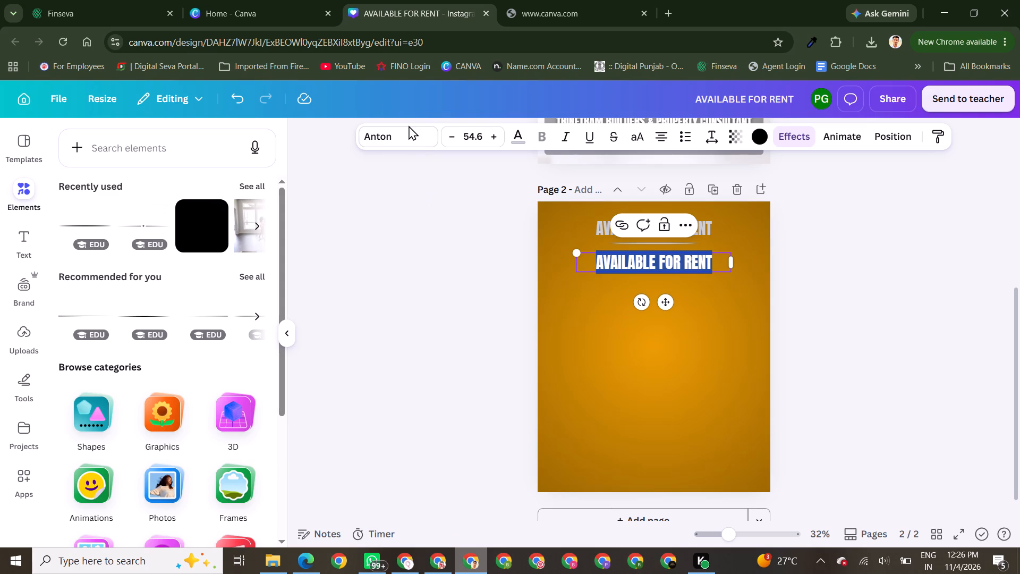
key("2")
type("BHK")
key("space")
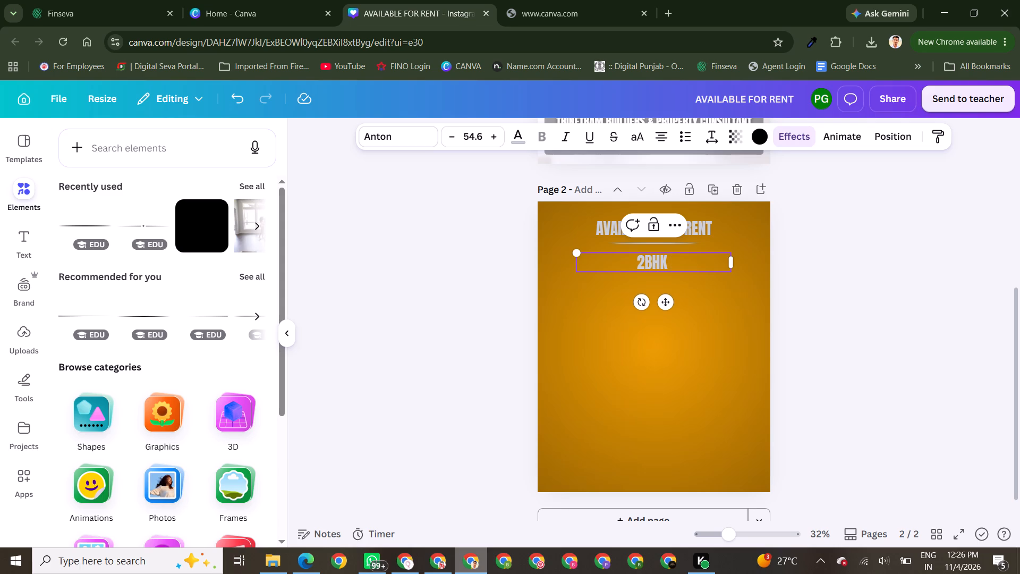
key("BackSpace")
key("BackSpace")
key("BackSpace")
key("BackSpace")
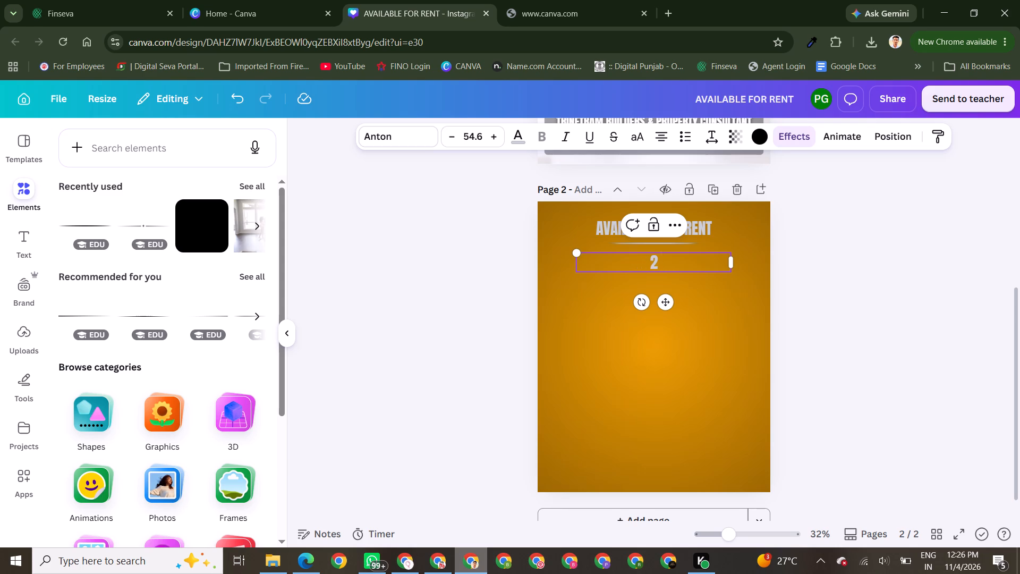
key("space")
type("ROOM SET")
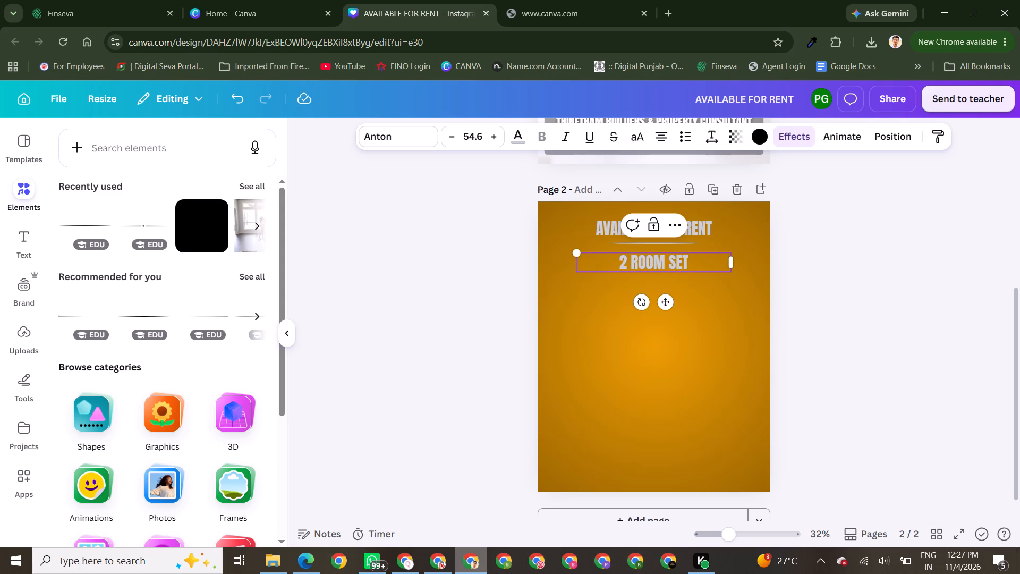
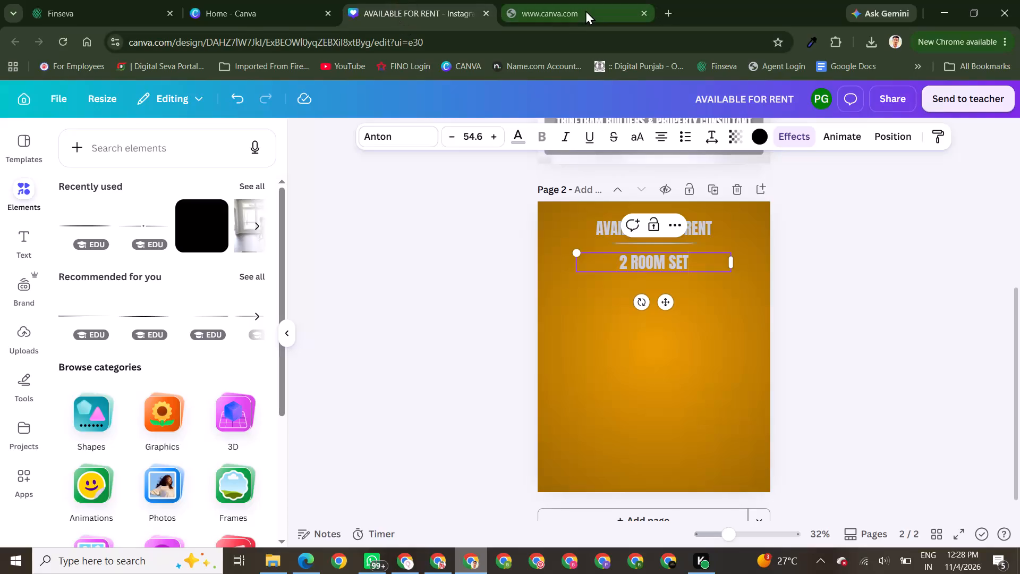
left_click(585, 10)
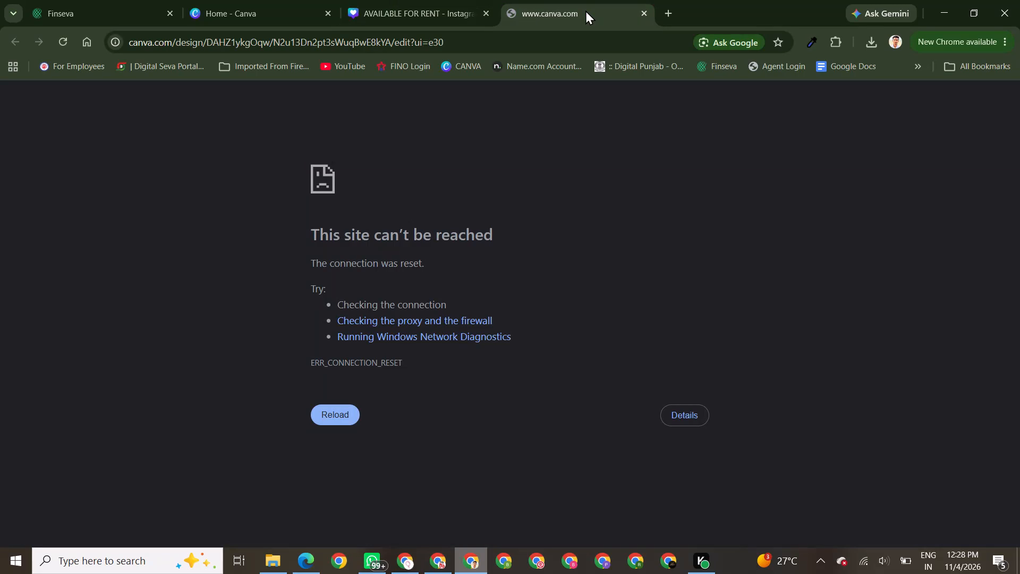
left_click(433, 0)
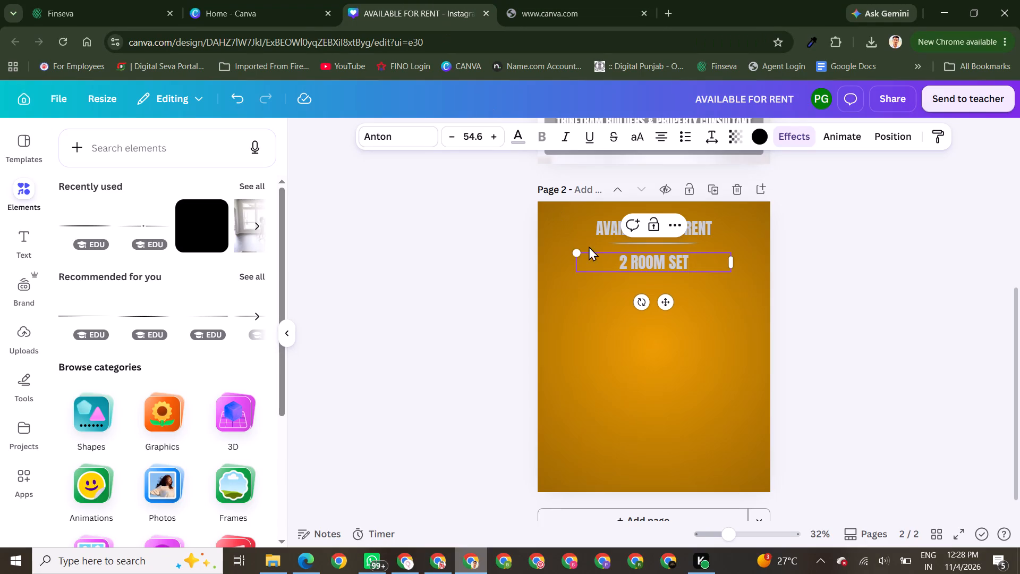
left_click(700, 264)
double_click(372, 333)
Change the text colour of the "2 ROOM SET" line on page 2 to white.
left_click(666, 266)
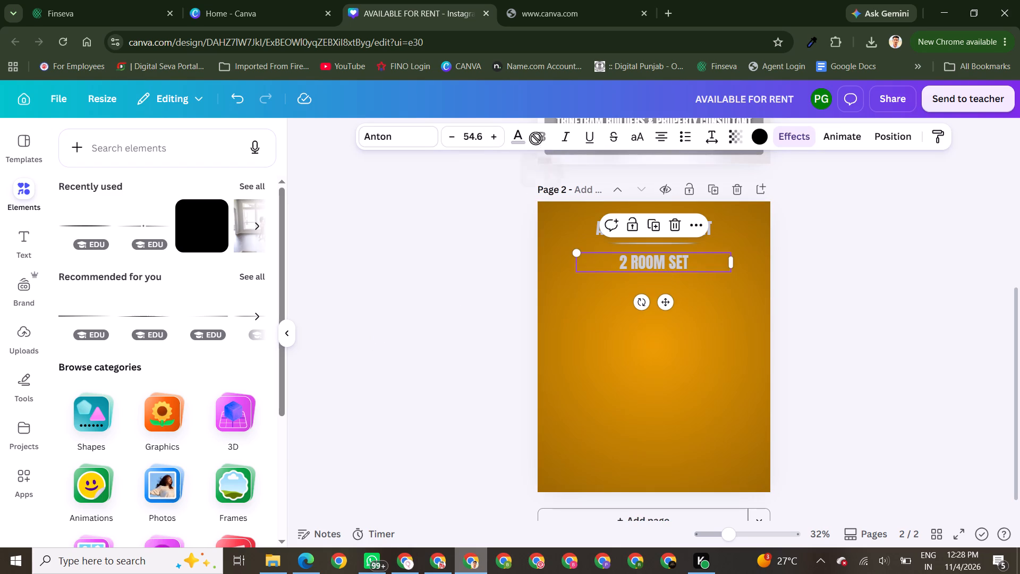
left_click(517, 140)
left_click(133, 224)
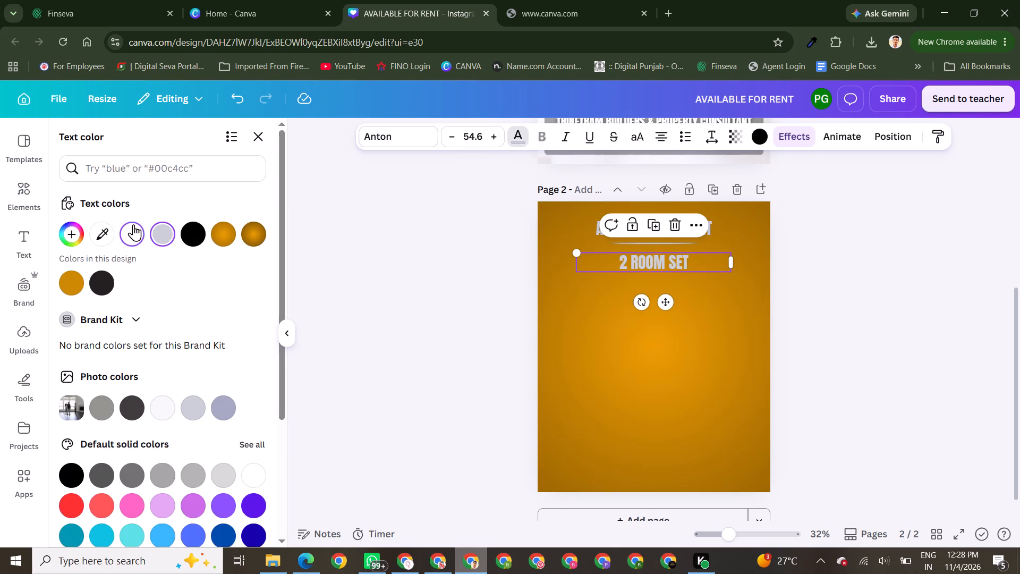
triple_click(393, 328)
left_click(393, 328)
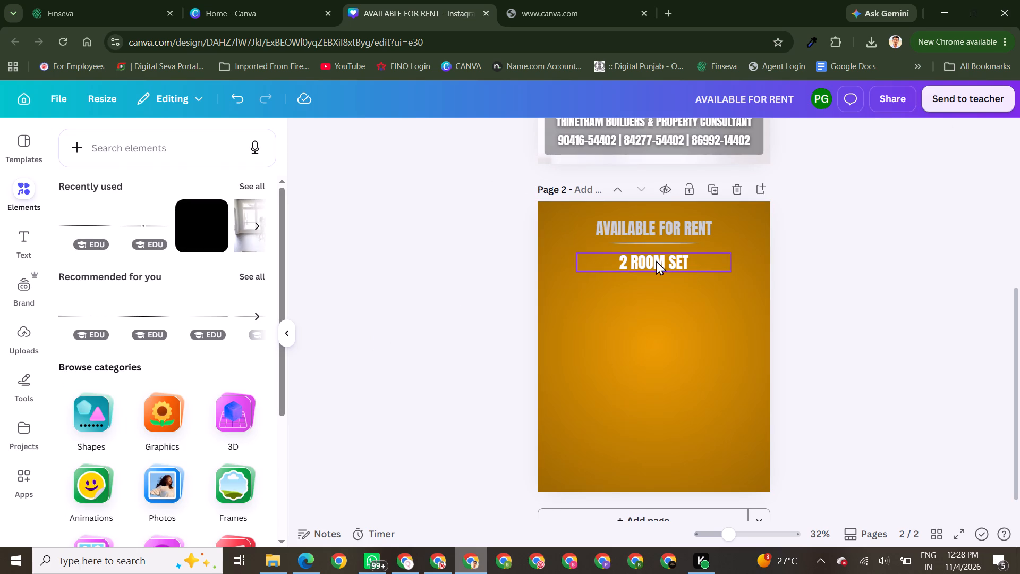
Replace the drop shadow on the "2 ROOM SET" text with a Glow effect at intensity 100.
left_click(656, 260)
left_click(785, 133)
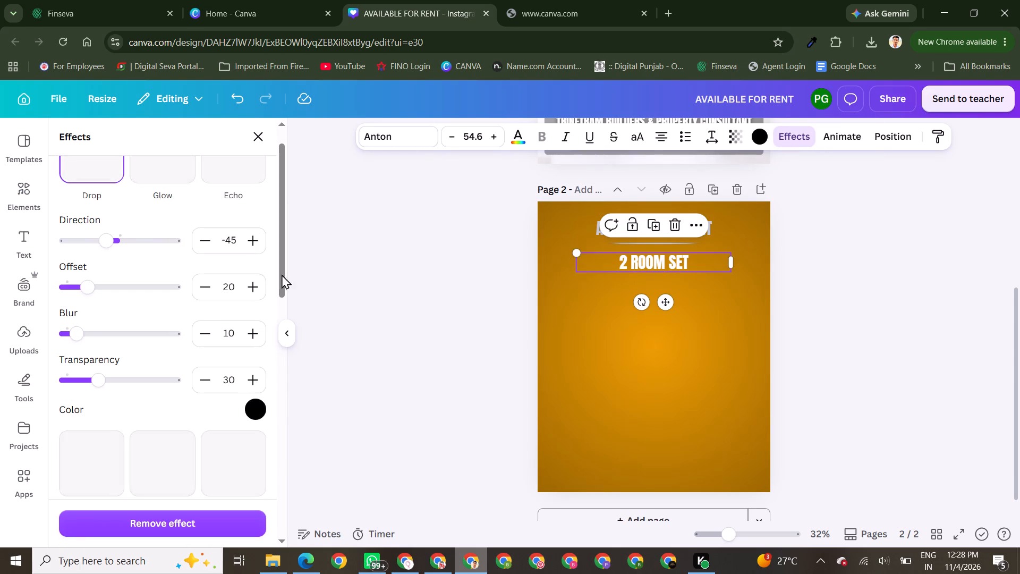
scroll(155, 223, "up", 2)
left_click(173, 181)
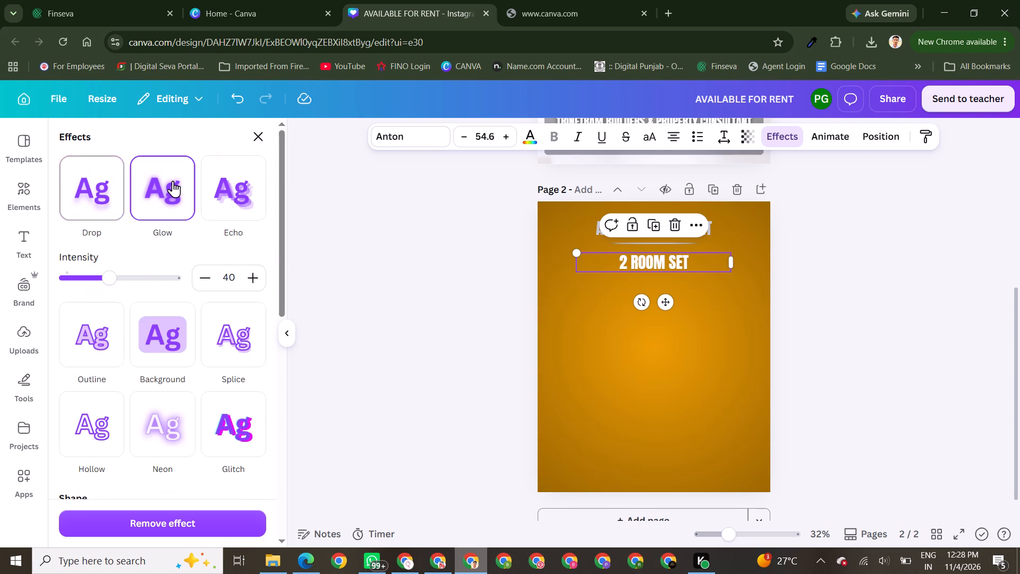
left_click_drag(110, 272, 202, 272)
triple_click(422, 280)
left_click(422, 280)
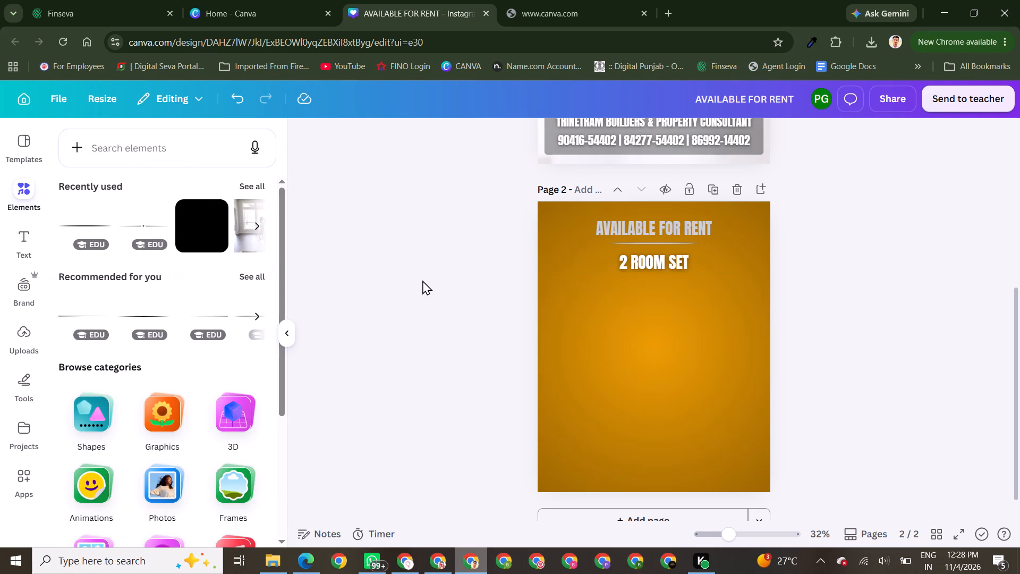
Set the glow intensity of the "2 ROOM SET" text to 68.
left_click(665, 260)
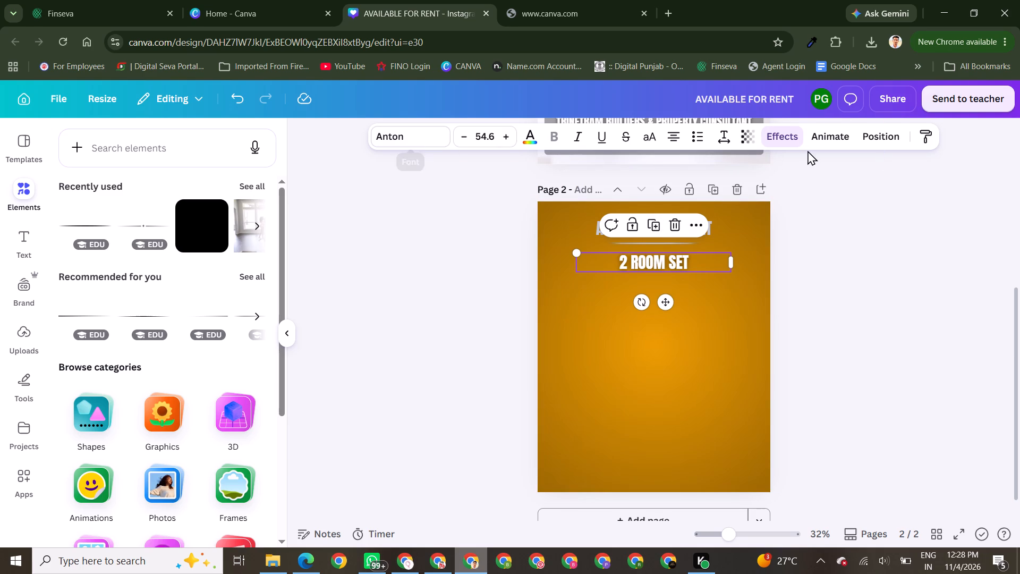
left_click(780, 135)
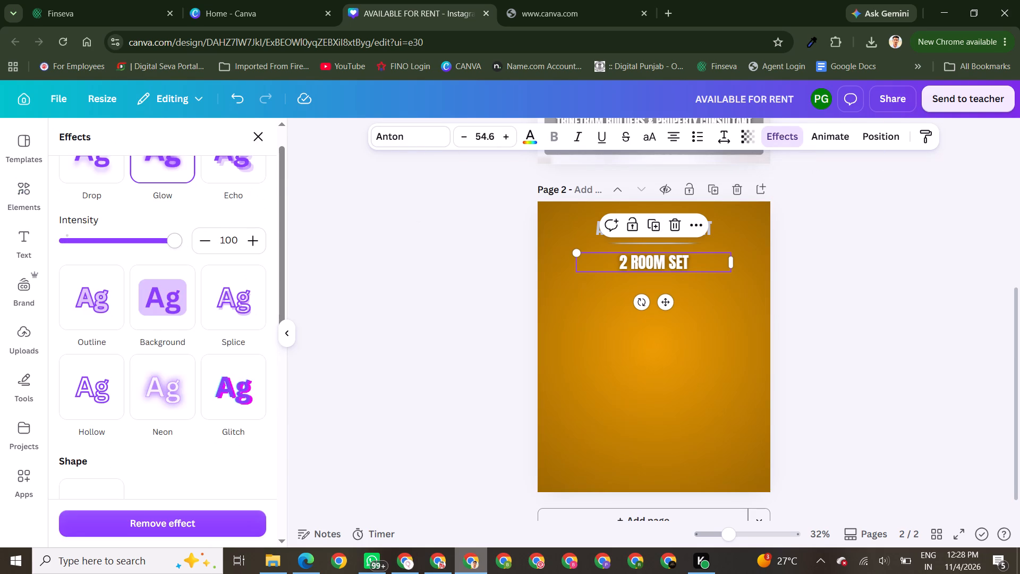
left_click_drag(171, 245, 144, 243)
left_click_drag(144, 243, 140, 243)
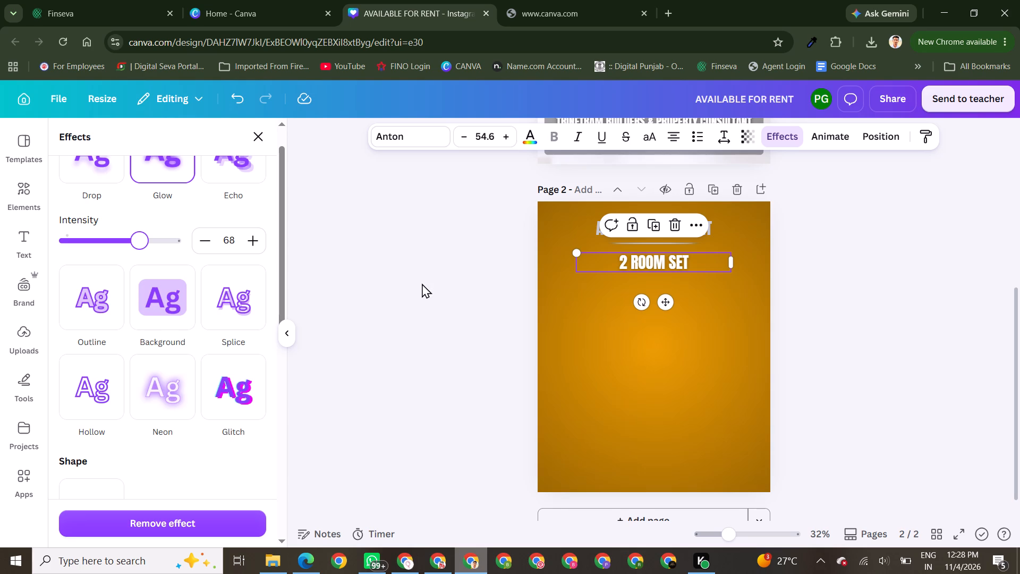
Duplicate the "2 ROOM SET" text and place the copy centred just below the original on page 2.
left_click(651, 222)
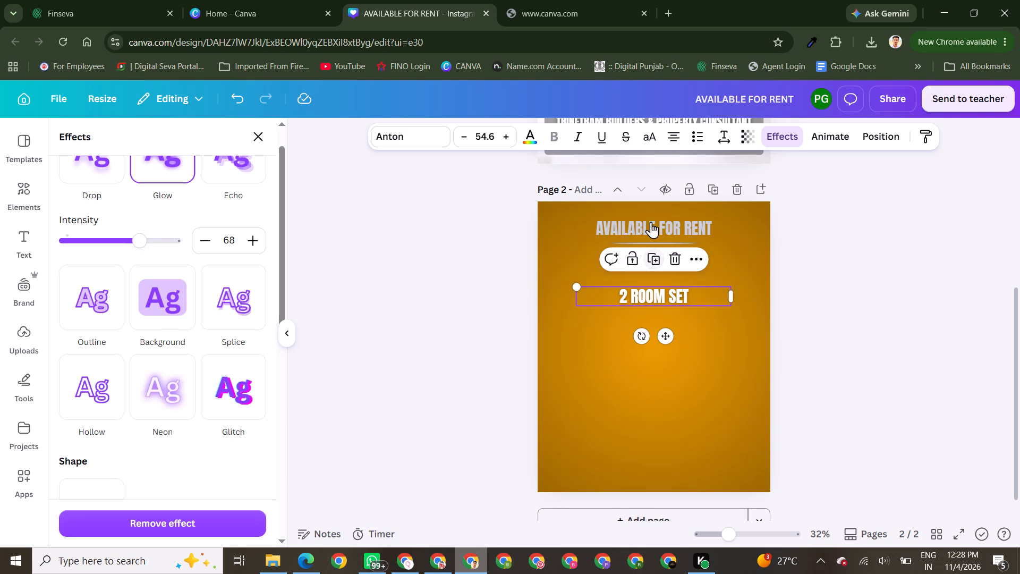
left_click(501, 284)
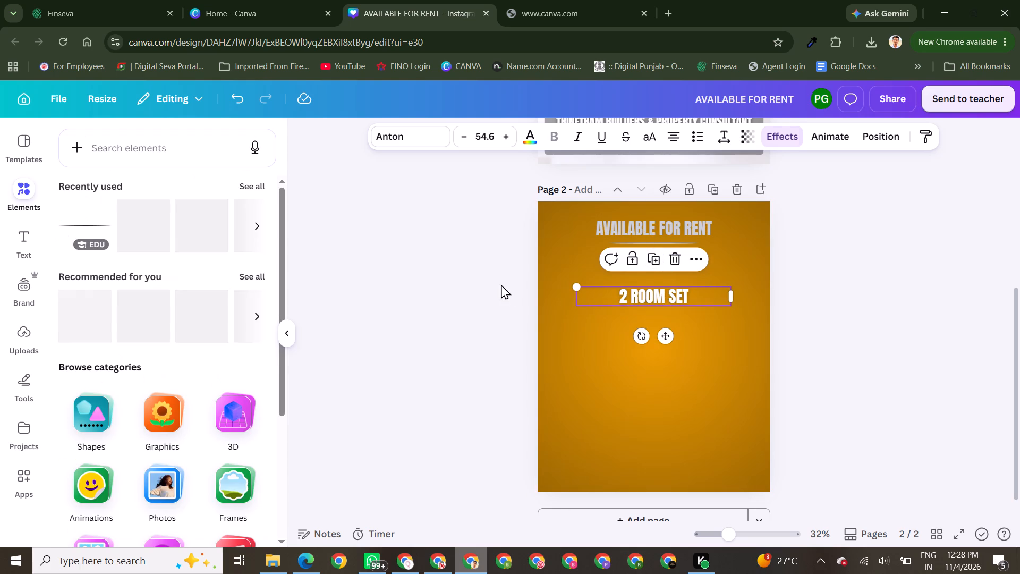
left_click(501, 284)
left_click_drag(665, 295, 665, 280)
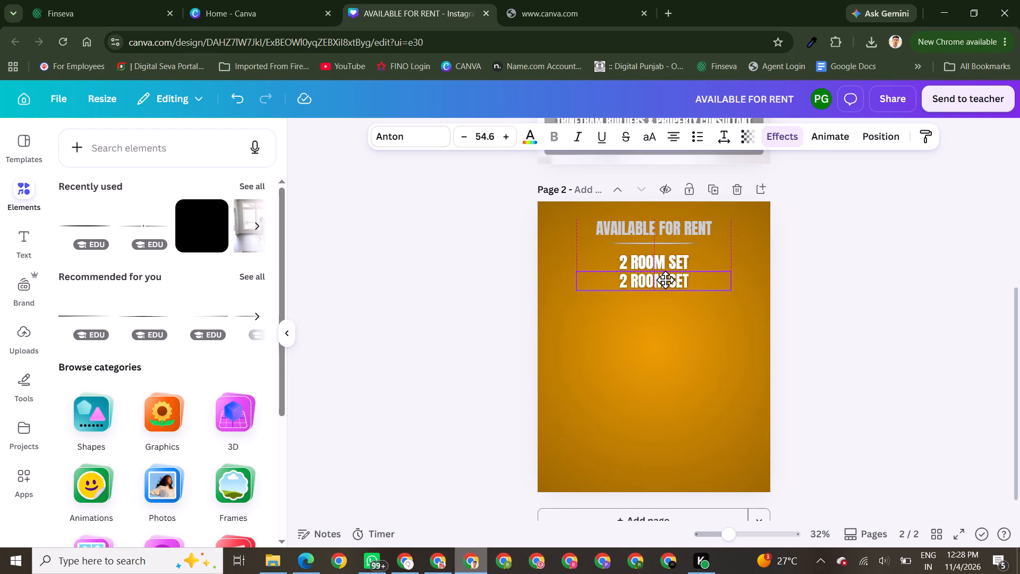
left_click_drag(665, 280, 665, 286)
Open the text of the lower "2 ROOM SET" copy for editing with all of it selected.
left_click(665, 286)
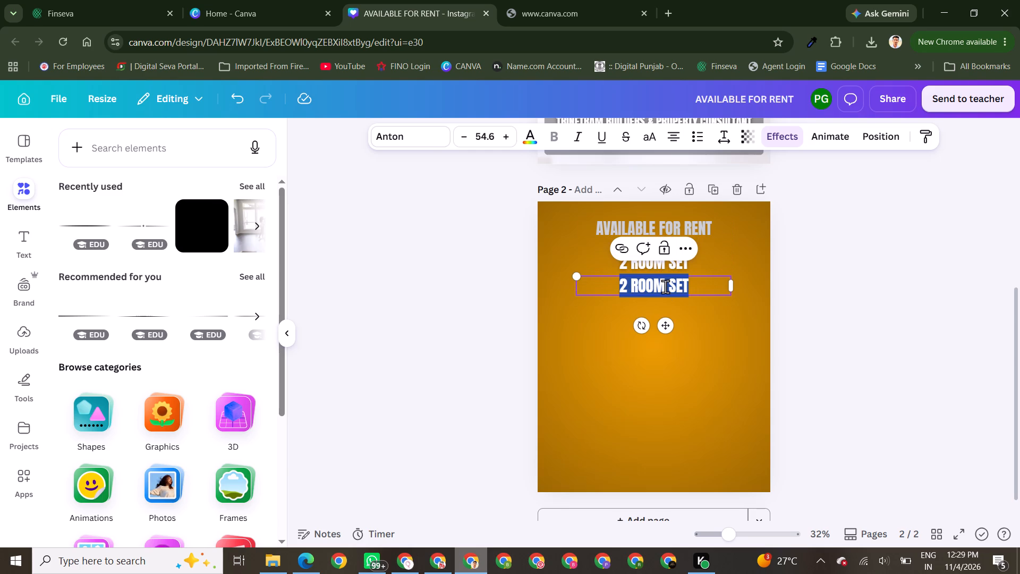
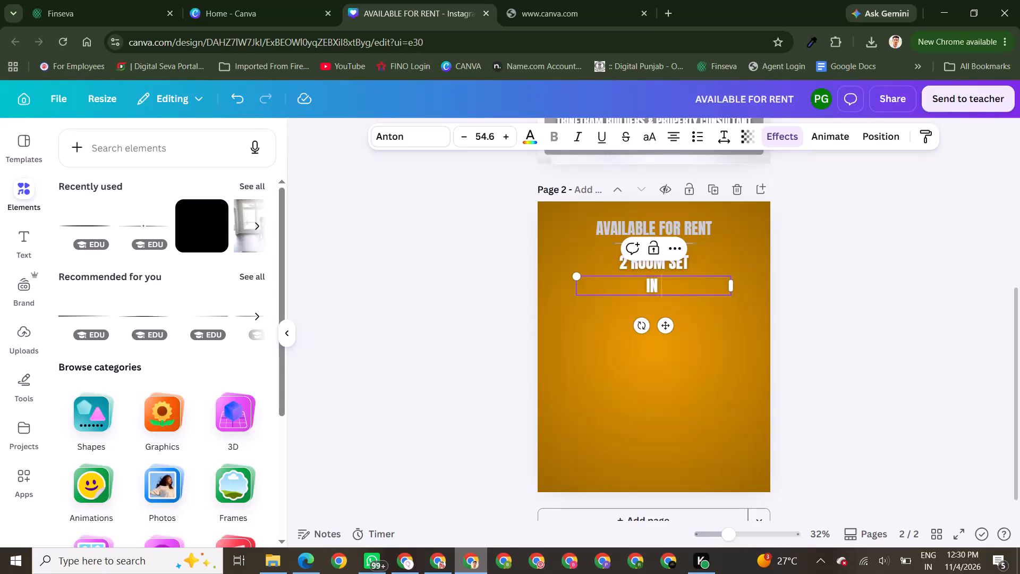
Delete all the text in the lower text box beneath "2 ROOM SET" on page 2, leaving it empty.
key("BackSpace")
key("BackSpace")
key("BackSpace")
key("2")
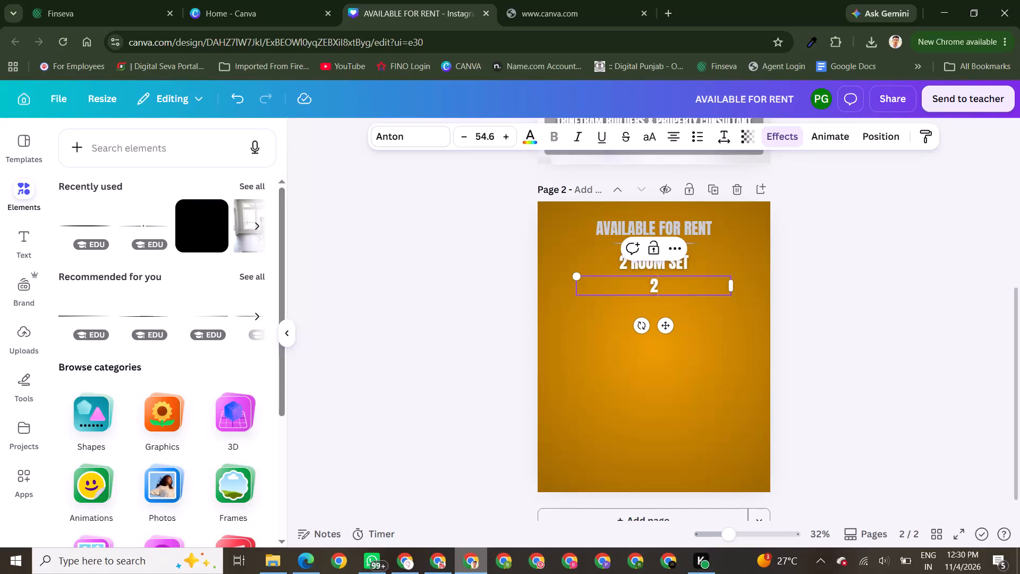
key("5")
key("BackSpace")
key("BackSpace")
key("BackSpace")
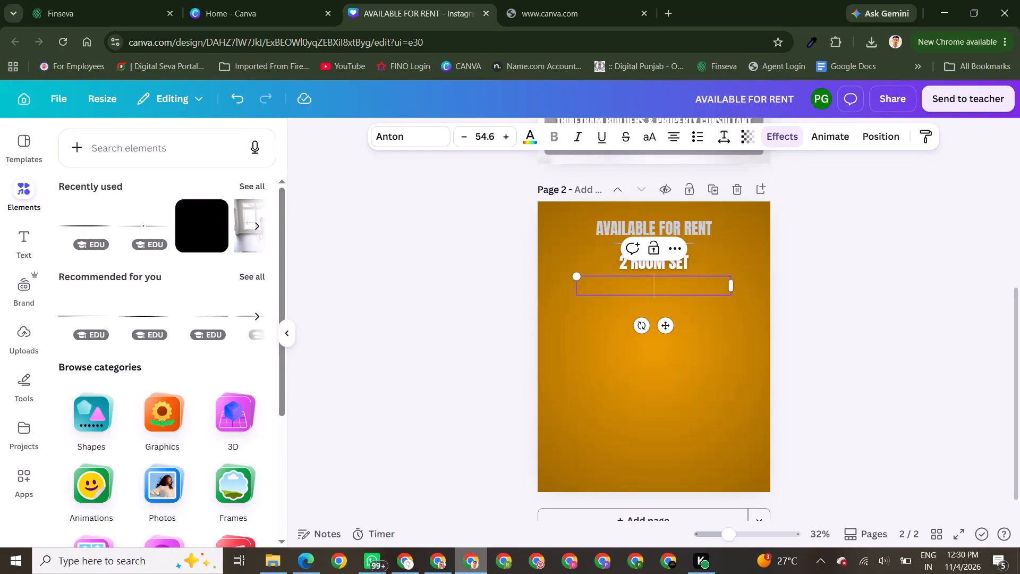
Open the "2 ROOM SET" text on page 2 for editing with all of it selected.
left_click(673, 267)
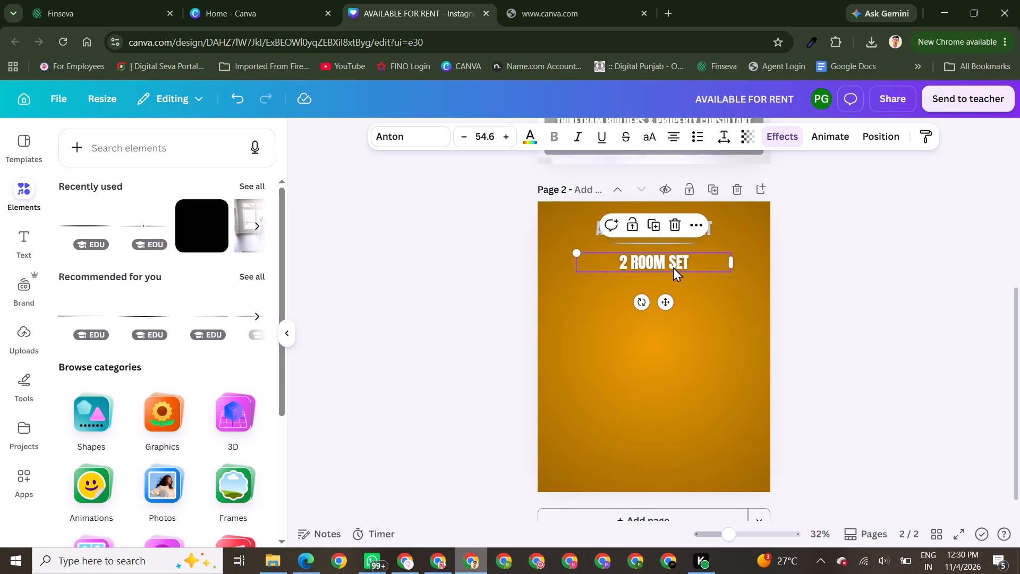
double_click(673, 267)
key("ctrl+a")
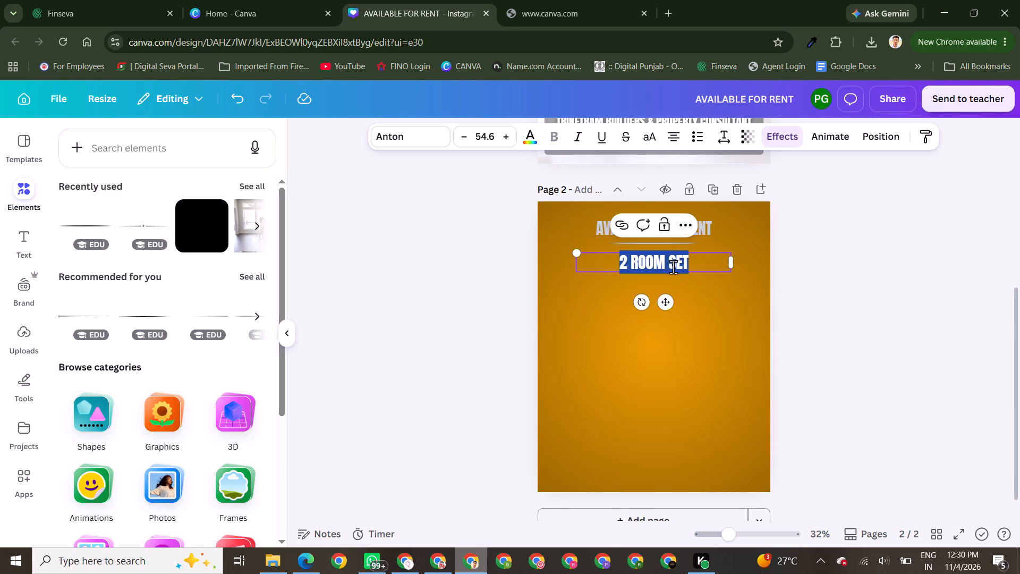
Replace the selected "2 ROOM SET" text below the divider on page 2 with "25% BUILT-UP HOUSE".
type("25%")
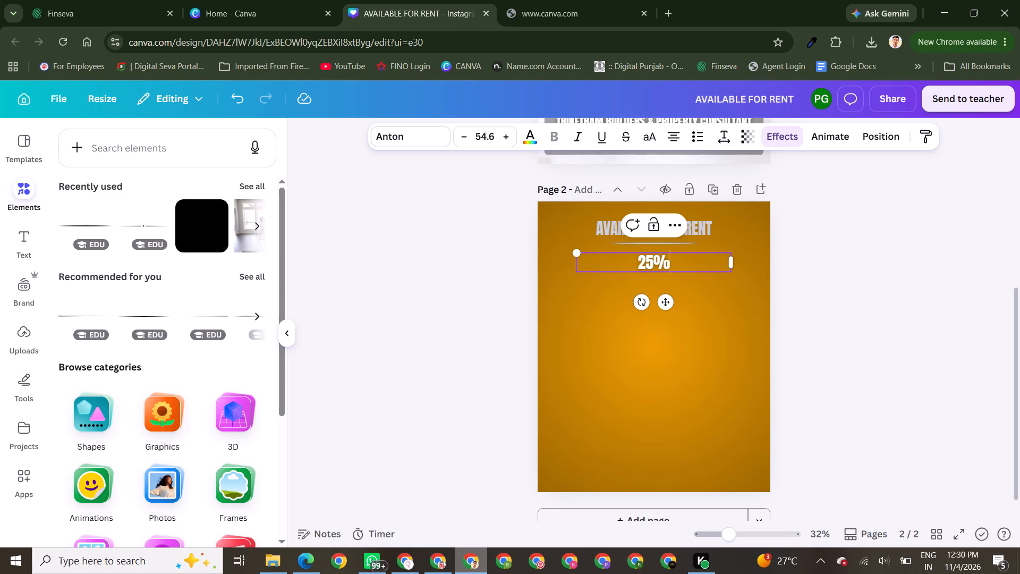
key("space")
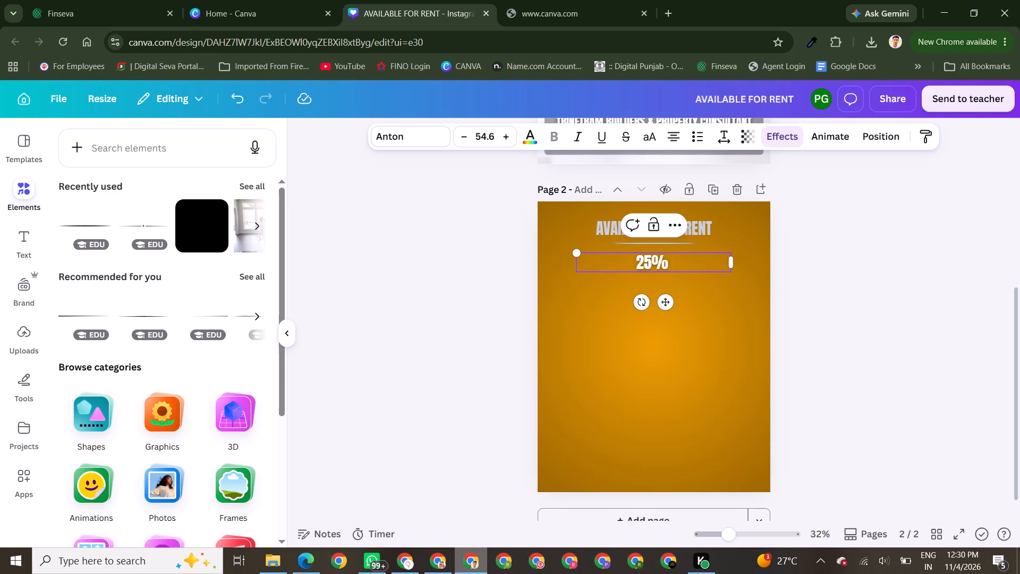
type("BUIL")
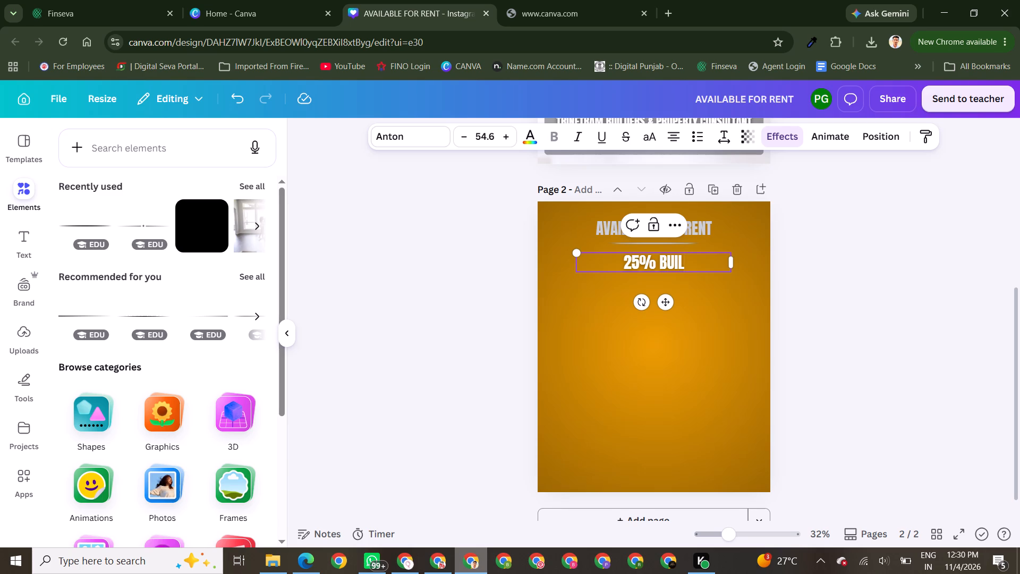
key("t")
type("-UP")
key("space")
type("HOUSE")
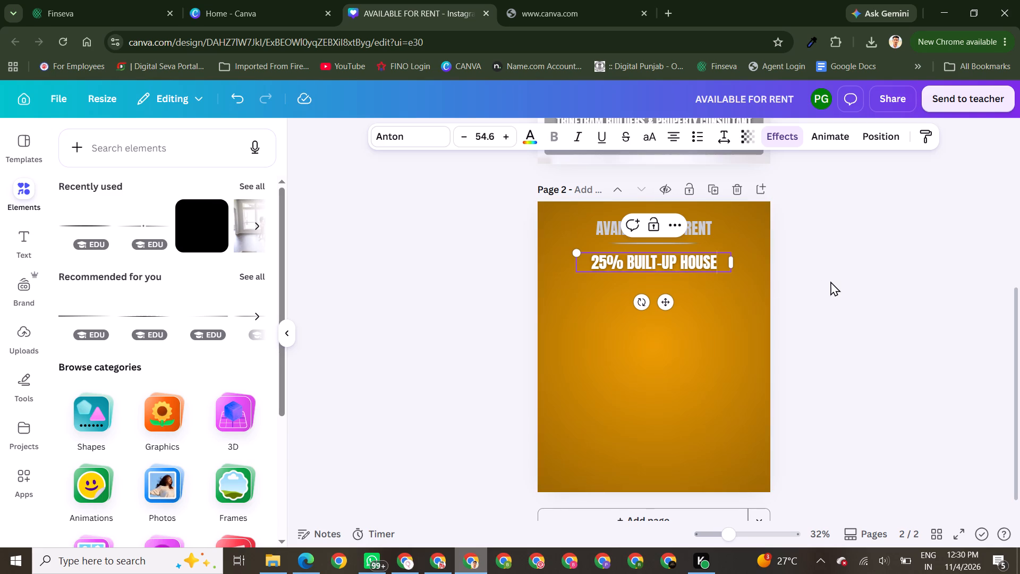
left_click(830, 281)
Duplicate the "25% BUILT-UP HOUSE" text, centre the copy directly below it, and change the copy's wording to "2 ROOM SET".
left_click(627, 259)
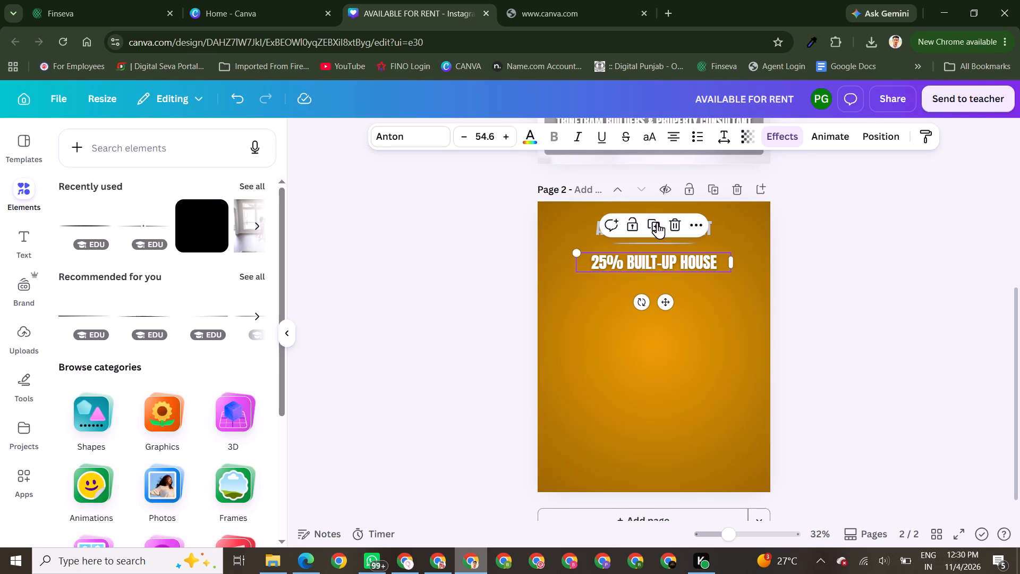
left_click(656, 221)
left_click_drag(664, 266, 660, 285)
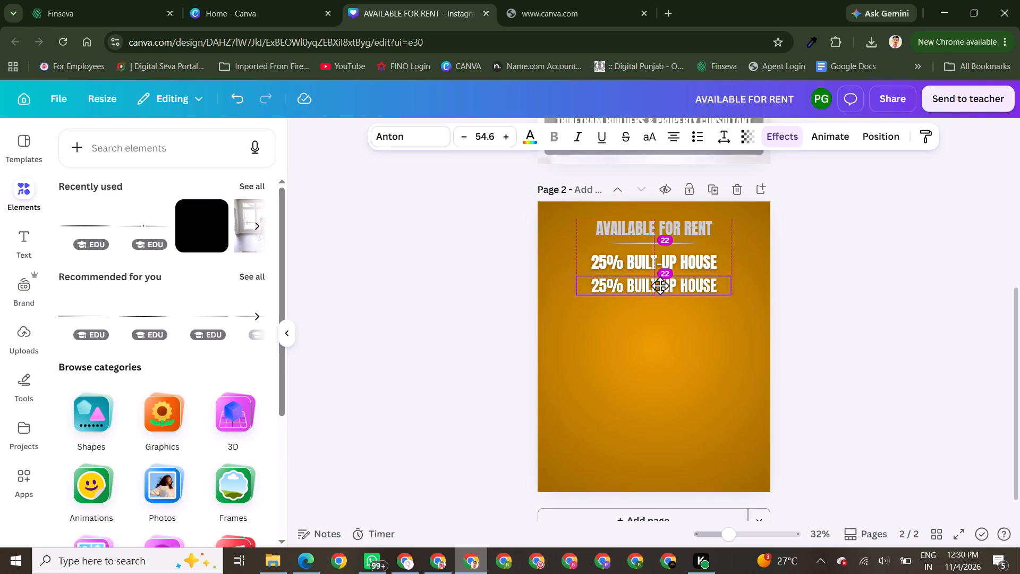
left_click_drag(660, 285, 660, 285)
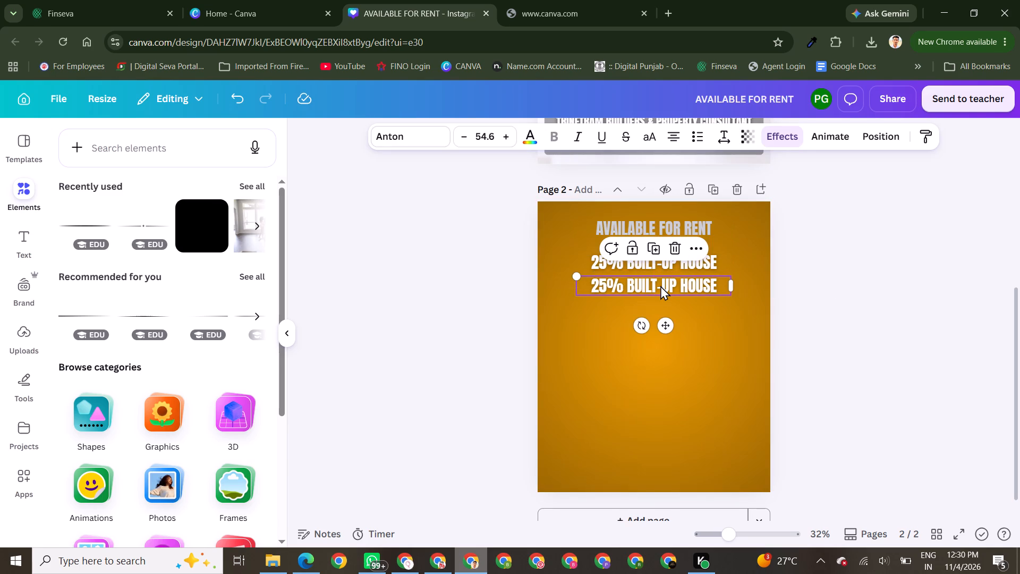
left_click(660, 285)
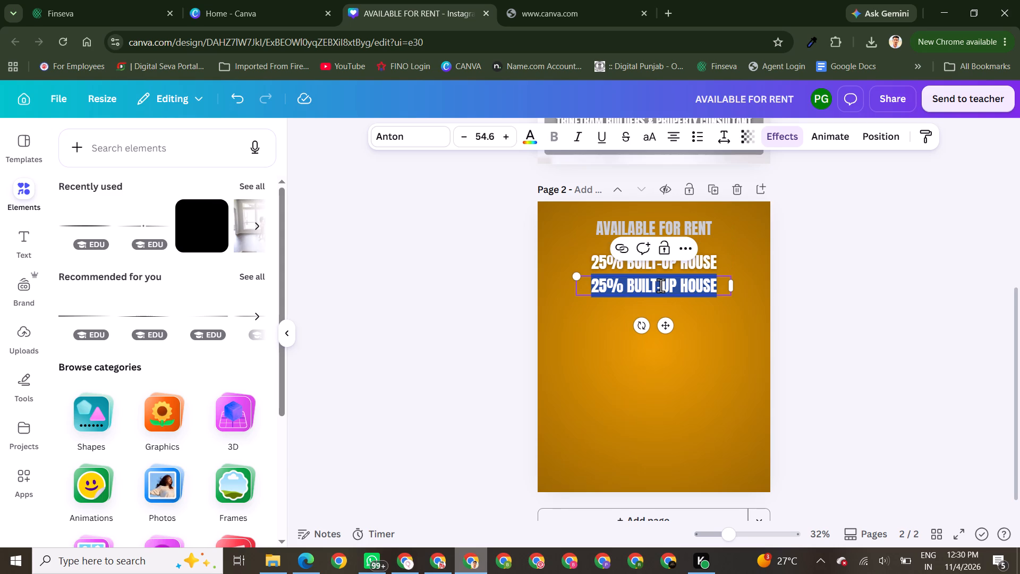
type("2 R")
type("OOM SETS")
key("BackSpace")
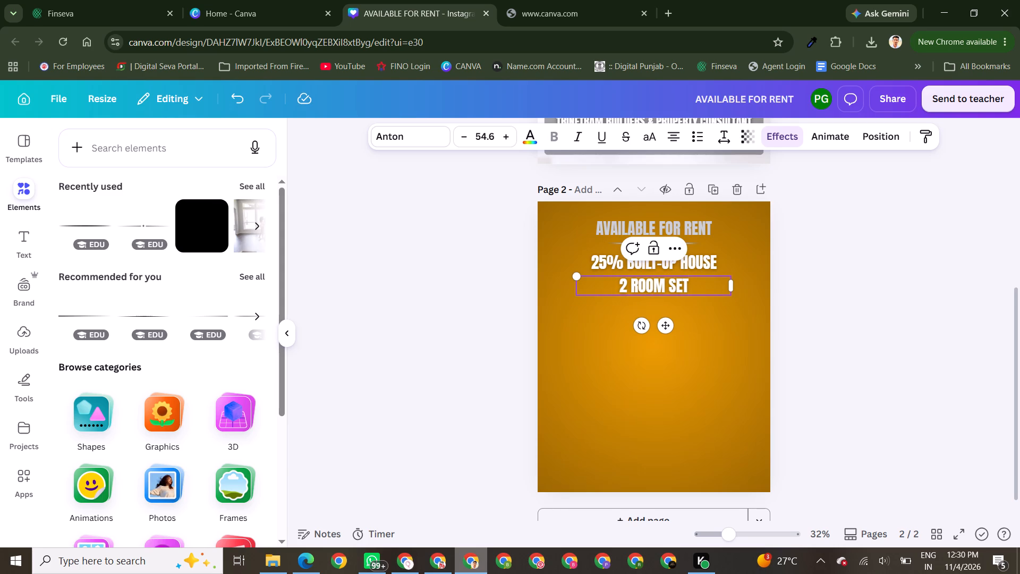
triple_click(846, 305)
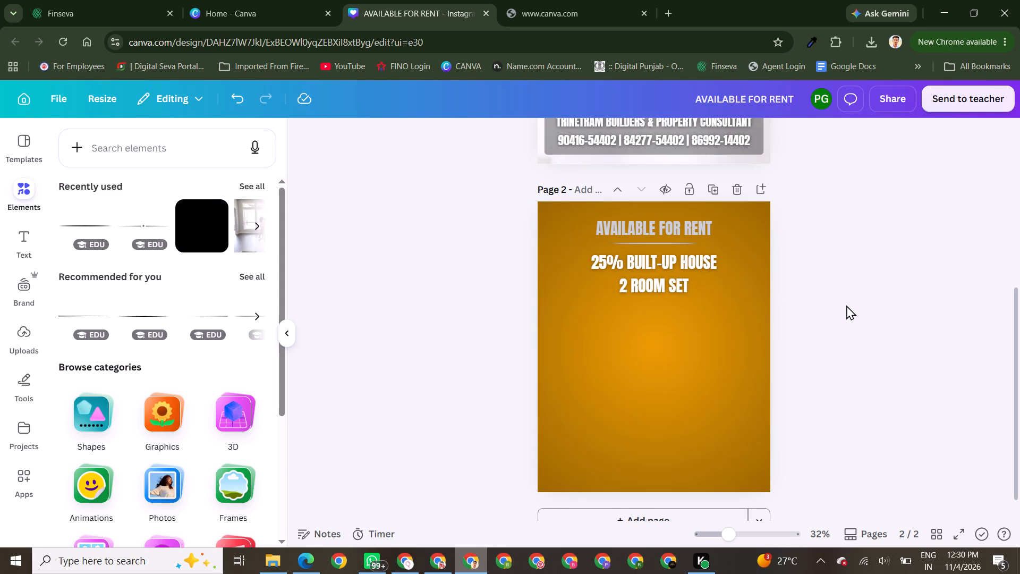
left_click(846, 305)
Duplicate the "2 ROOM SET" text as a third line below it on page 2 and reword the copy as "IN 200 SQ. YARDS".
scroll(846, 305, "up", 3)
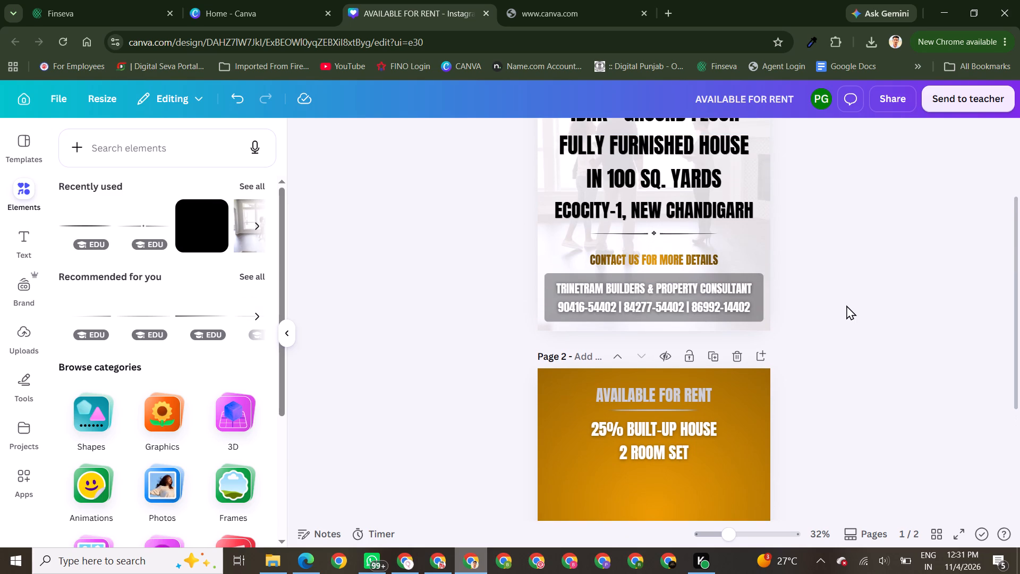
scroll(846, 305, "down", 2)
left_click(642, 298)
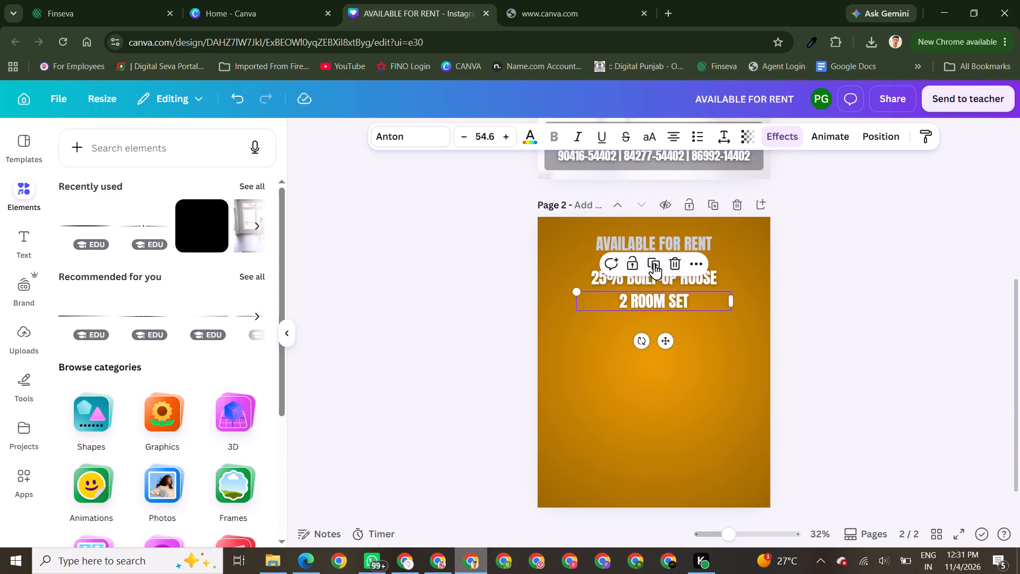
left_click(654, 263)
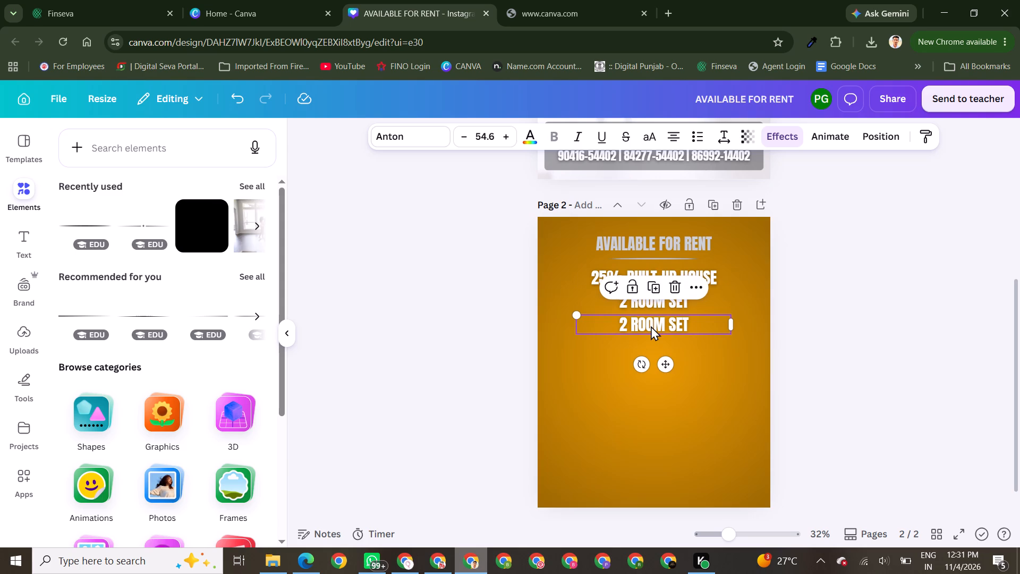
left_click(651, 326)
key("2")
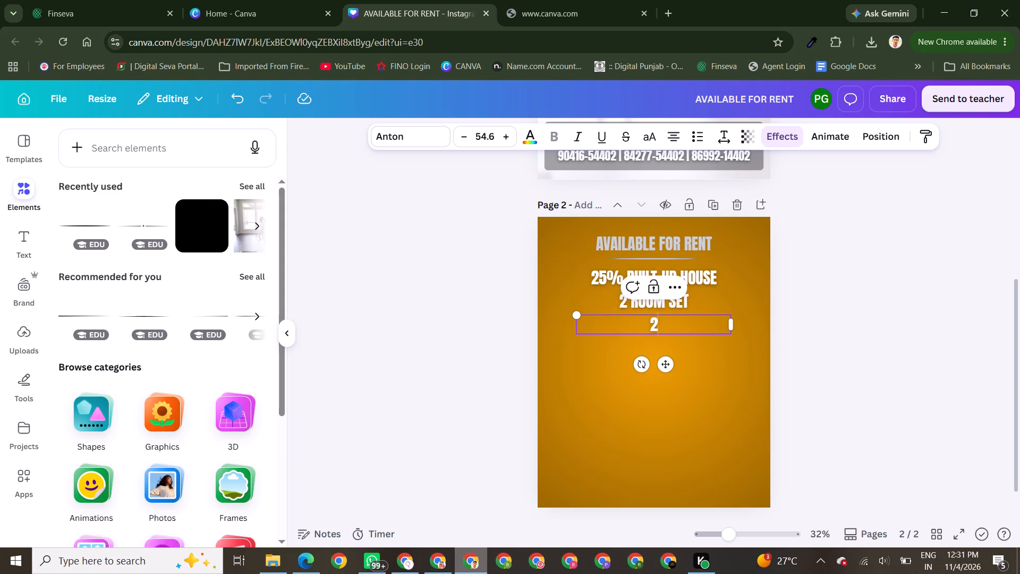
key("BackSpace")
type("IN")
key("space")
type("200")
key("space")
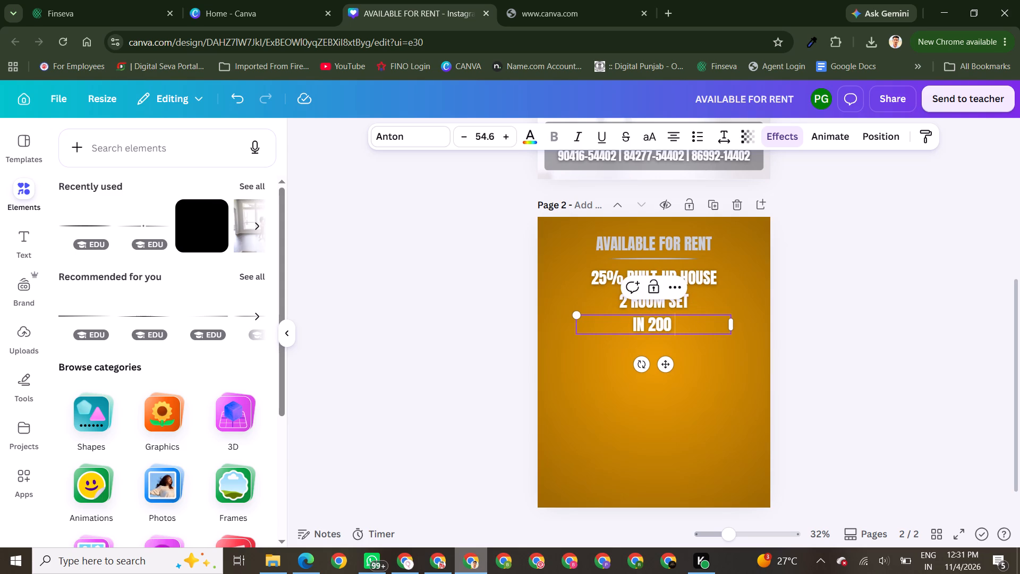
type("SQ")
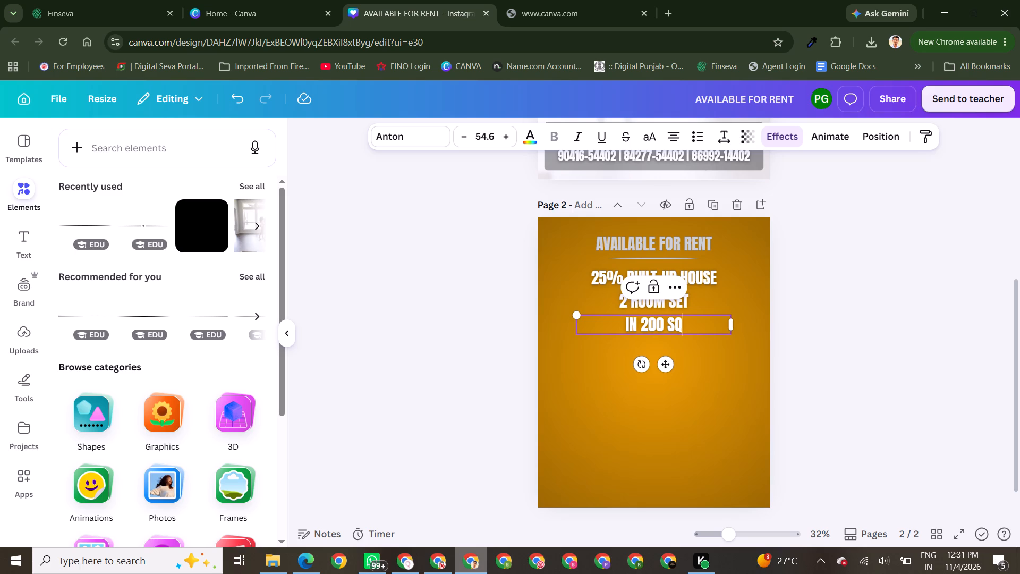
type(". YARD")
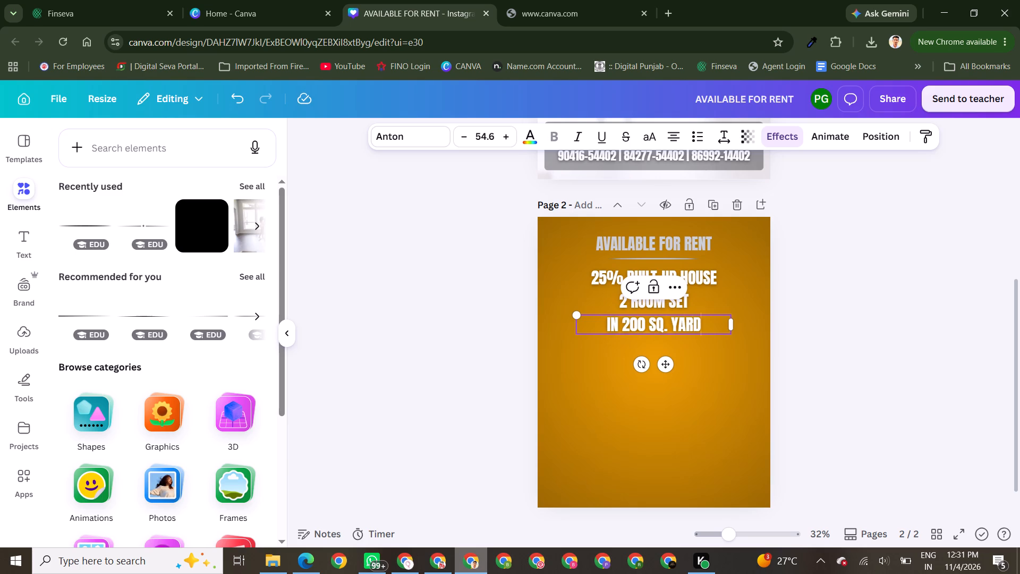
key("s")
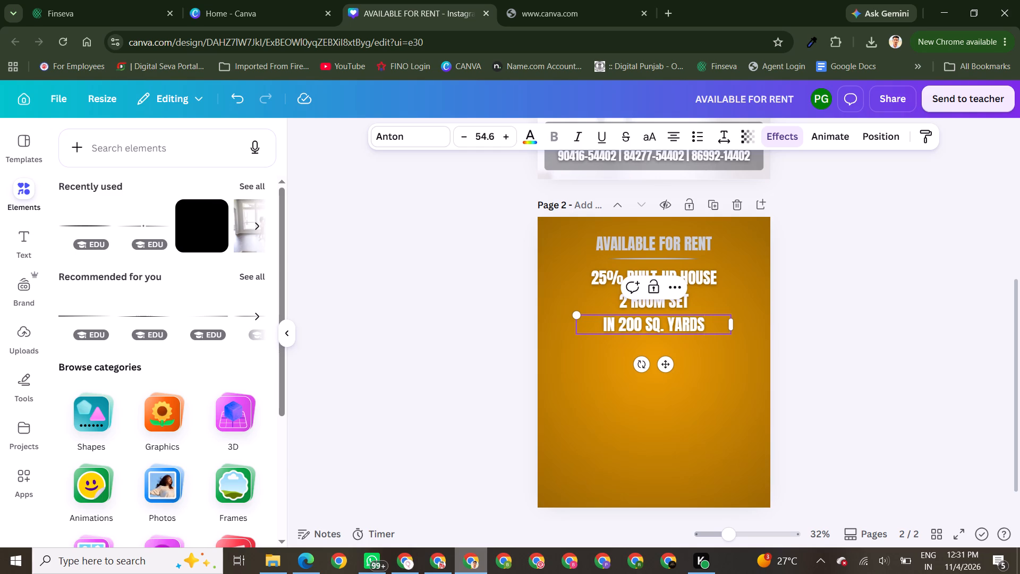
left_click(876, 373)
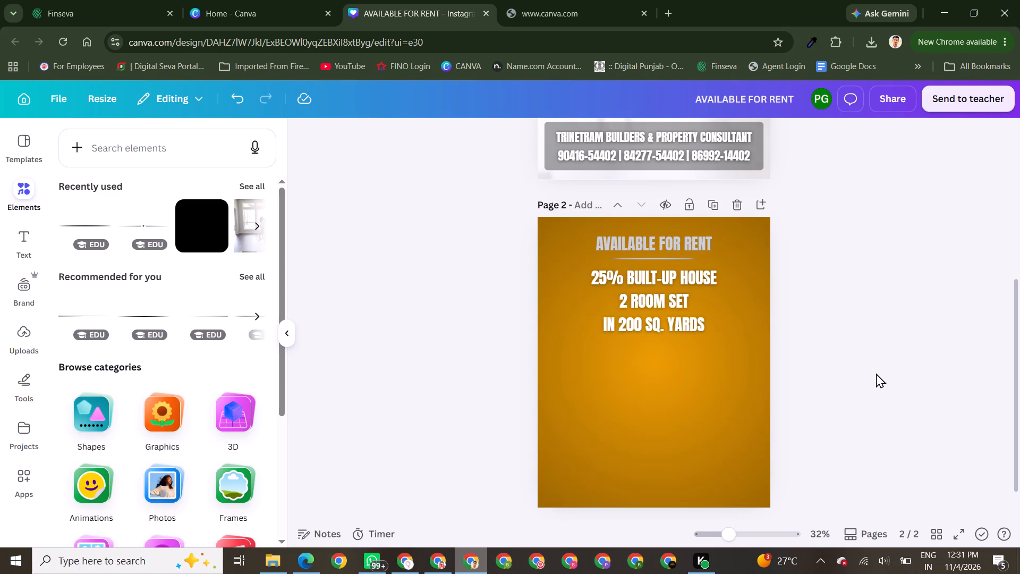
Move the three property detail lines on page 2 together slightly further down from the divider, keeping them centred.
scroll(876, 373, "up", 2)
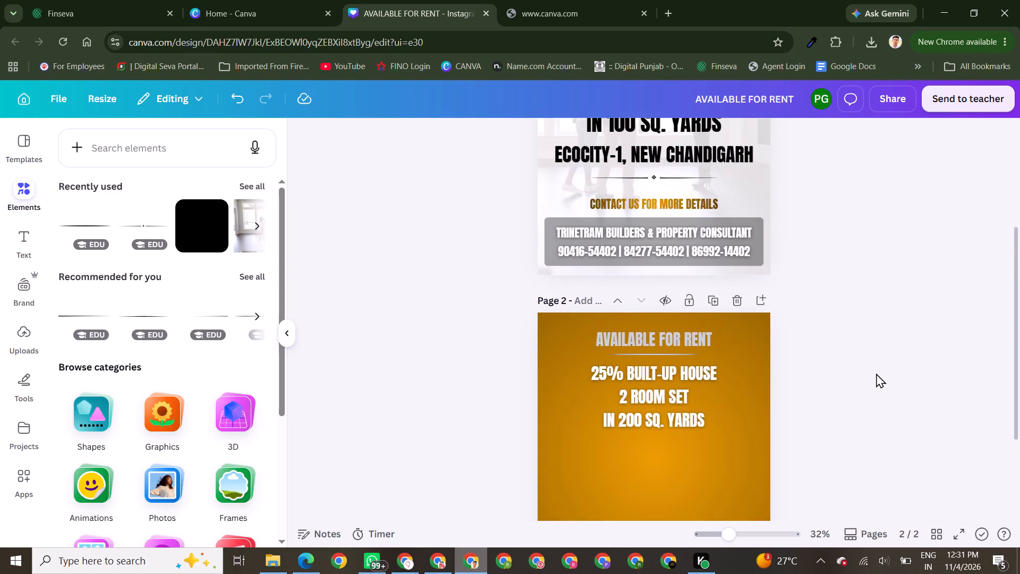
scroll(876, 373, "up", 3)
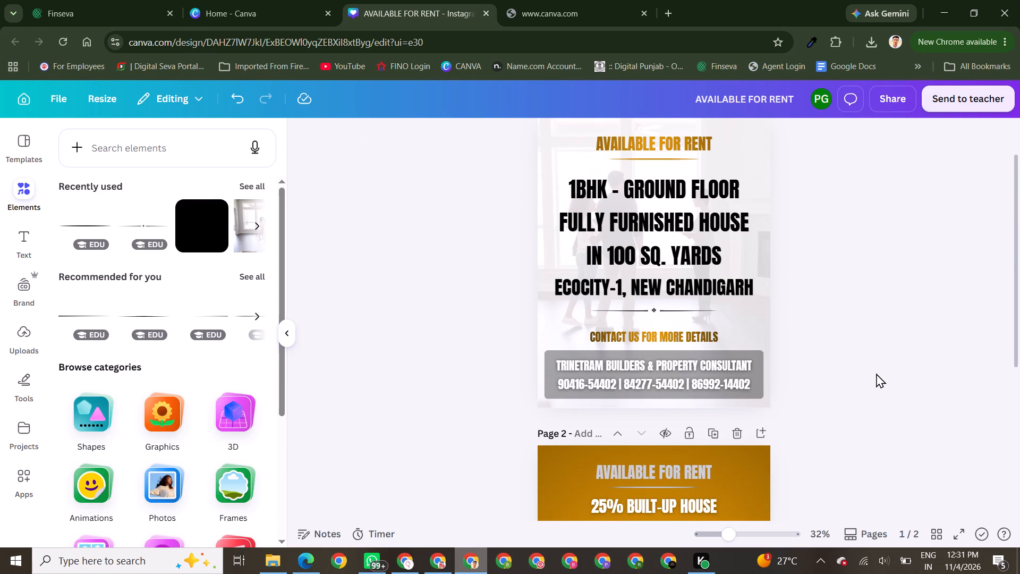
scroll(876, 373, "down", 2)
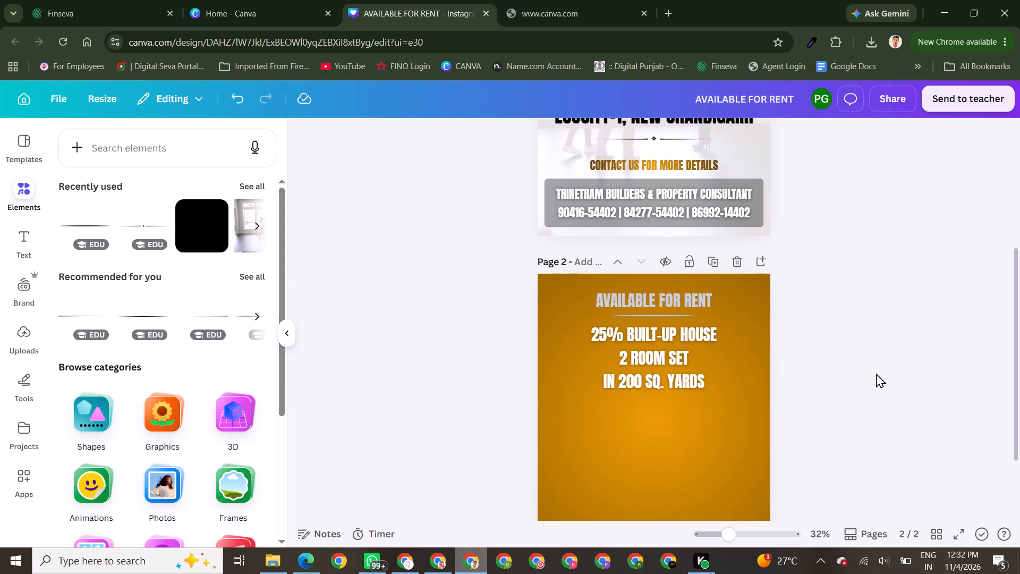
scroll(876, 373, "down", 1)
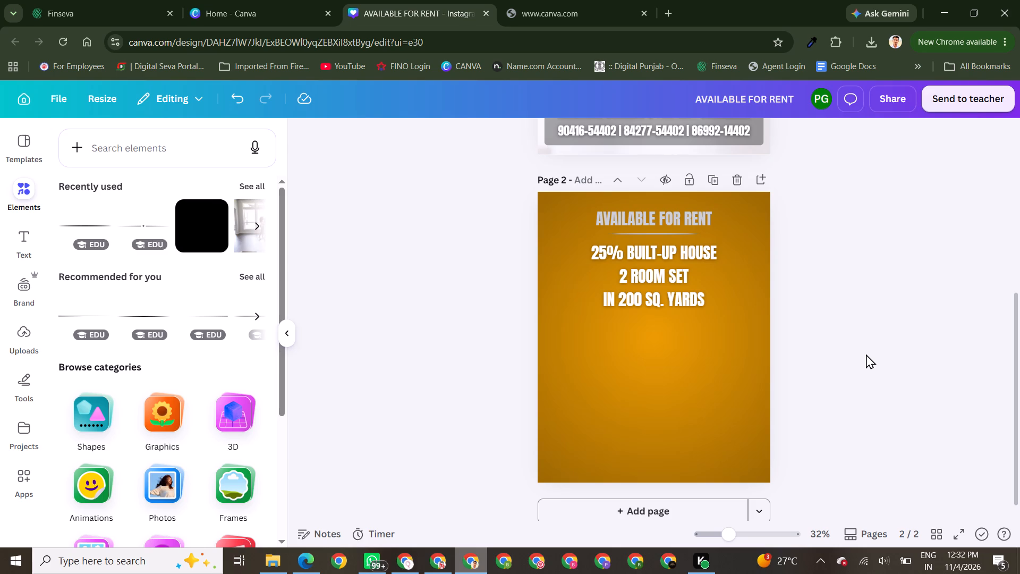
left_click_drag(805, 248, 514, 322)
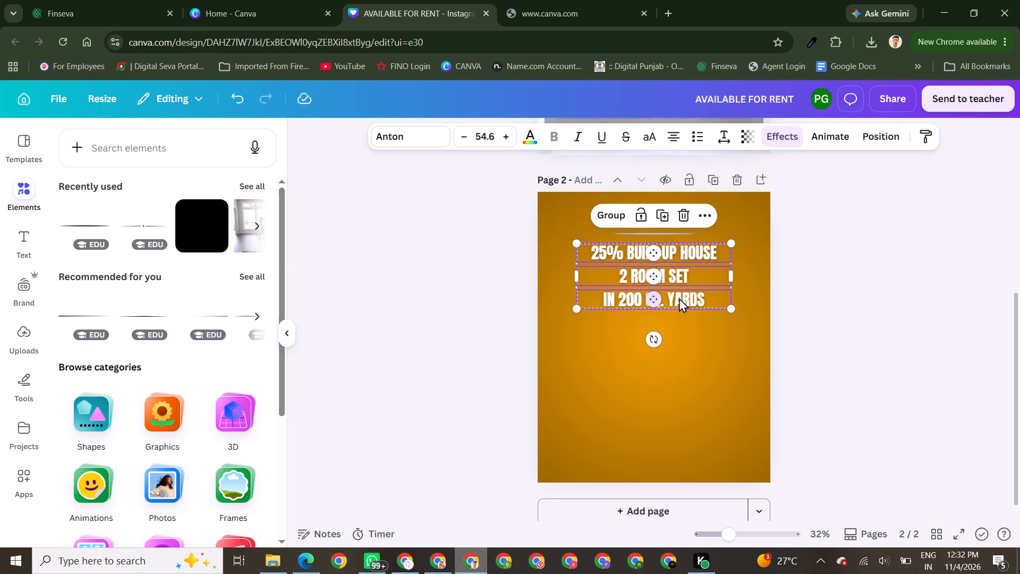
left_click_drag(679, 298, 678, 309)
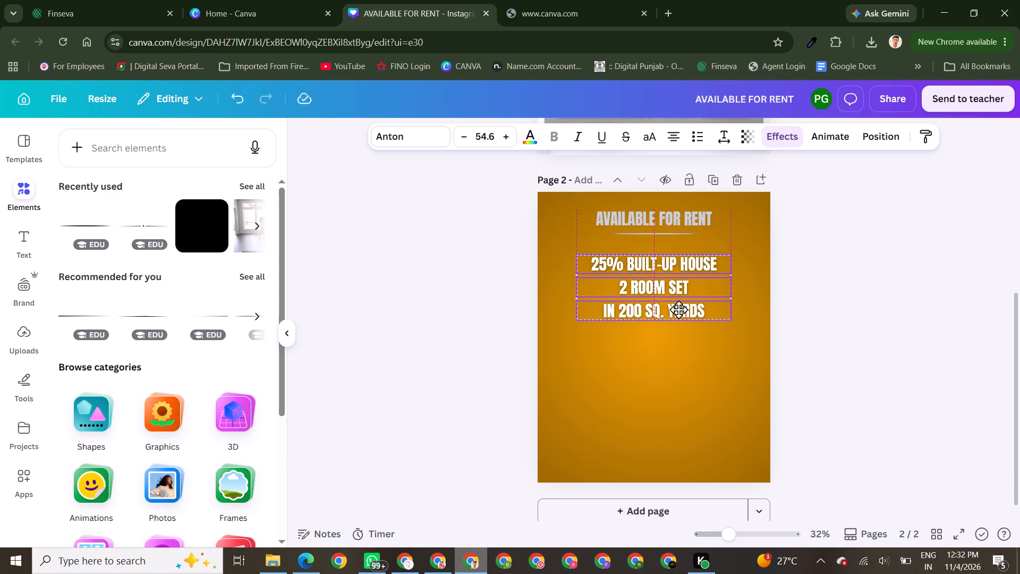
left_click_drag(678, 309, 678, 307)
triple_click(850, 319)
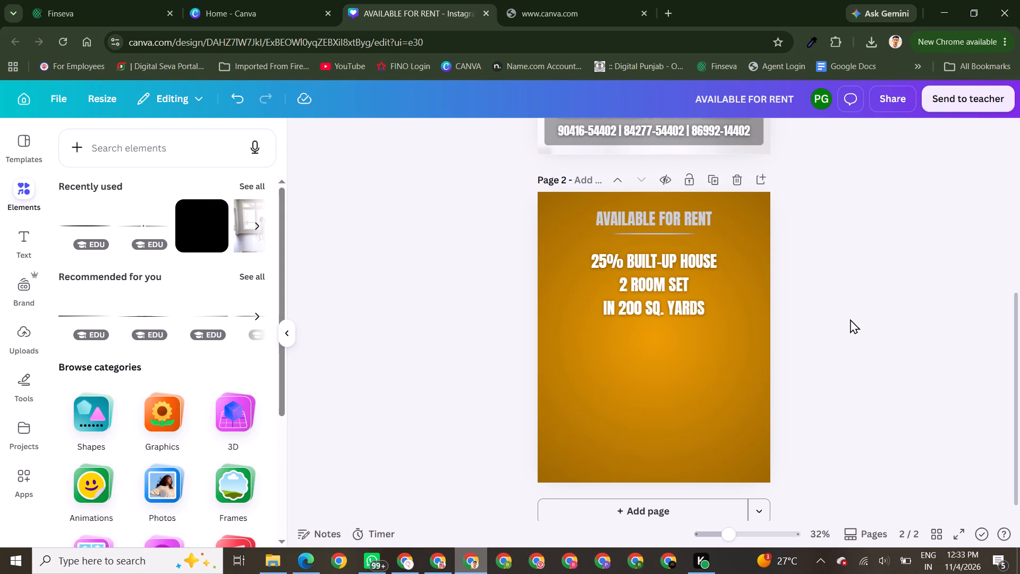
Duplicate the "IN 200 SQ. YARDS" text as a fourth line below it on page 2 and reword the copy as "ECOCITY-1".
scroll(850, 319, "up", 1)
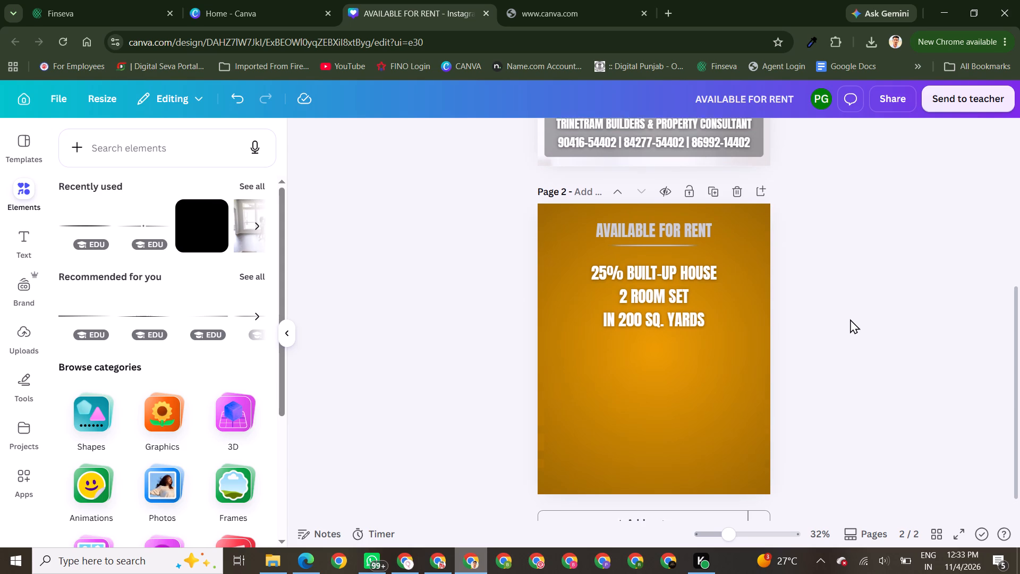
scroll(850, 319, "up", 3)
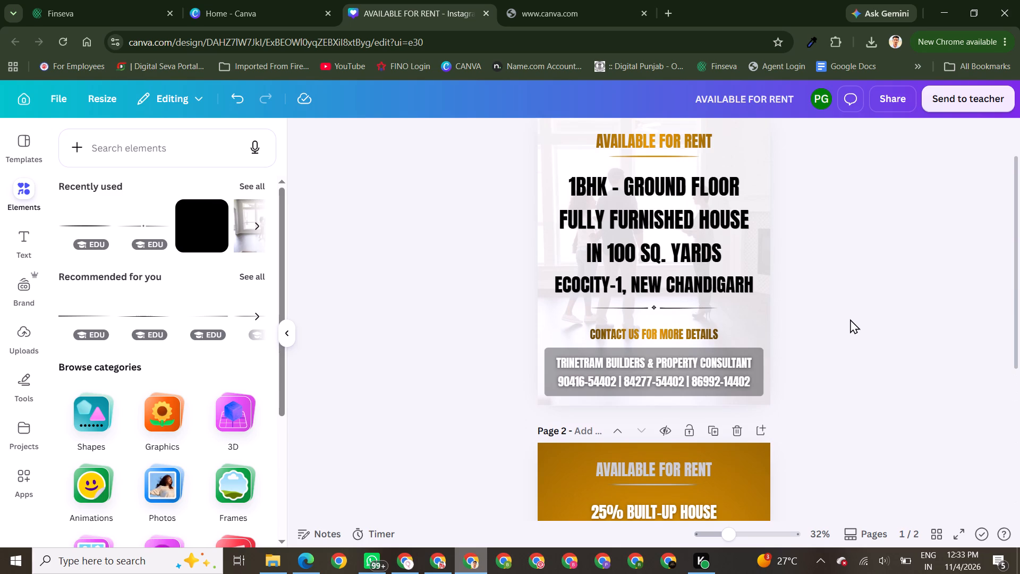
scroll(850, 319, "down", 6)
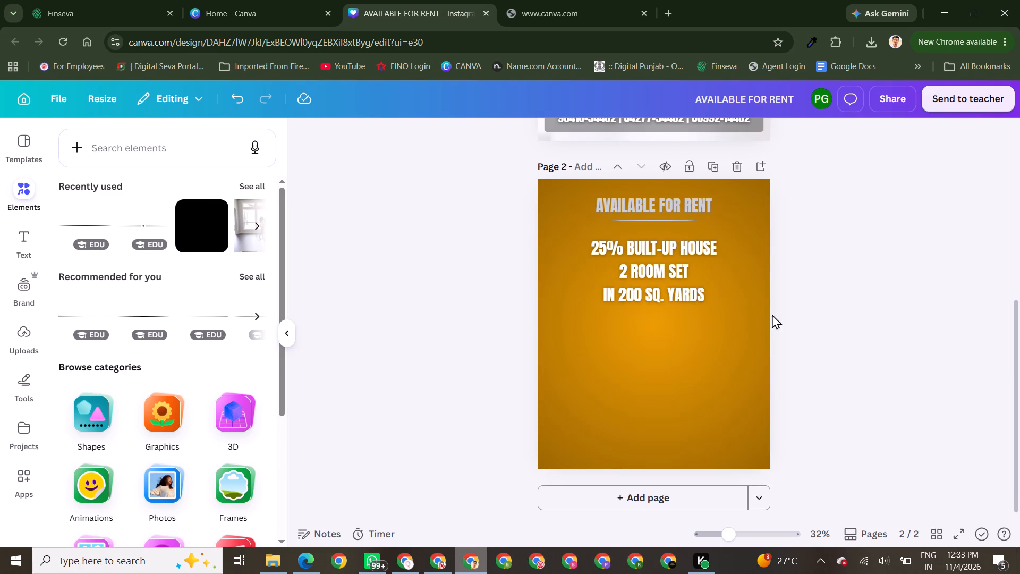
left_click(632, 289)
left_click(652, 258)
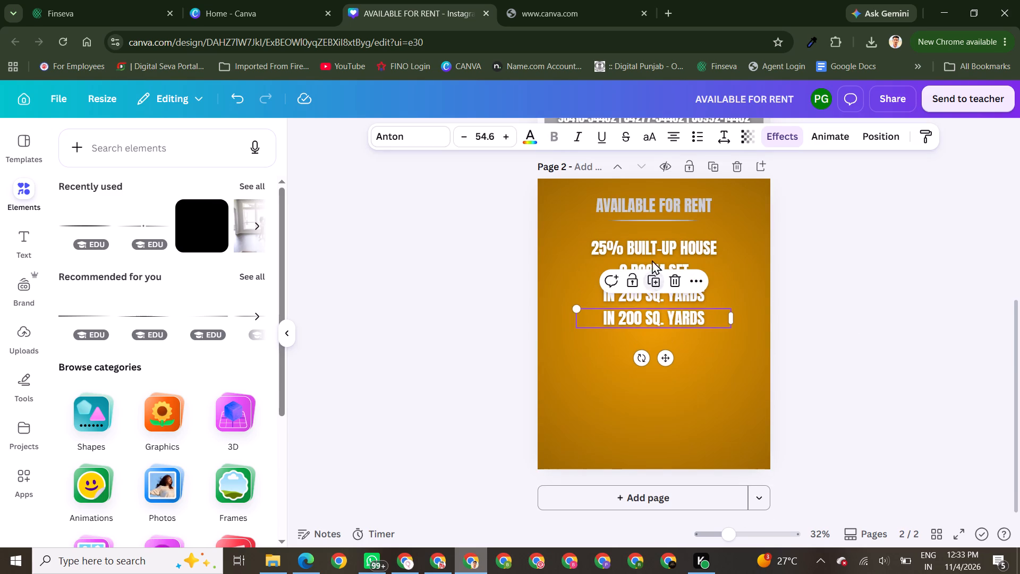
left_click(655, 322)
type("ECO")
type("CI")
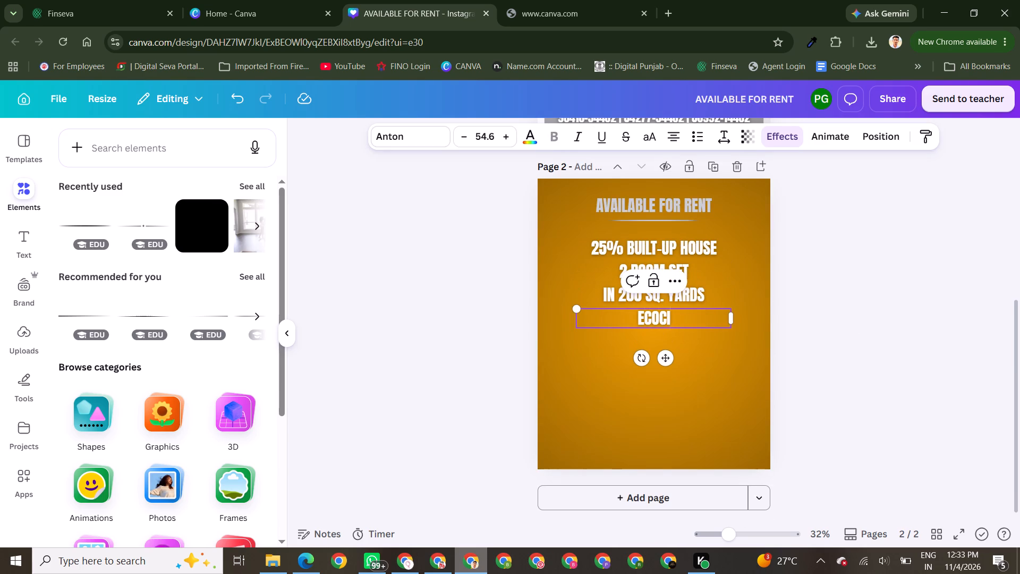
type("TY")
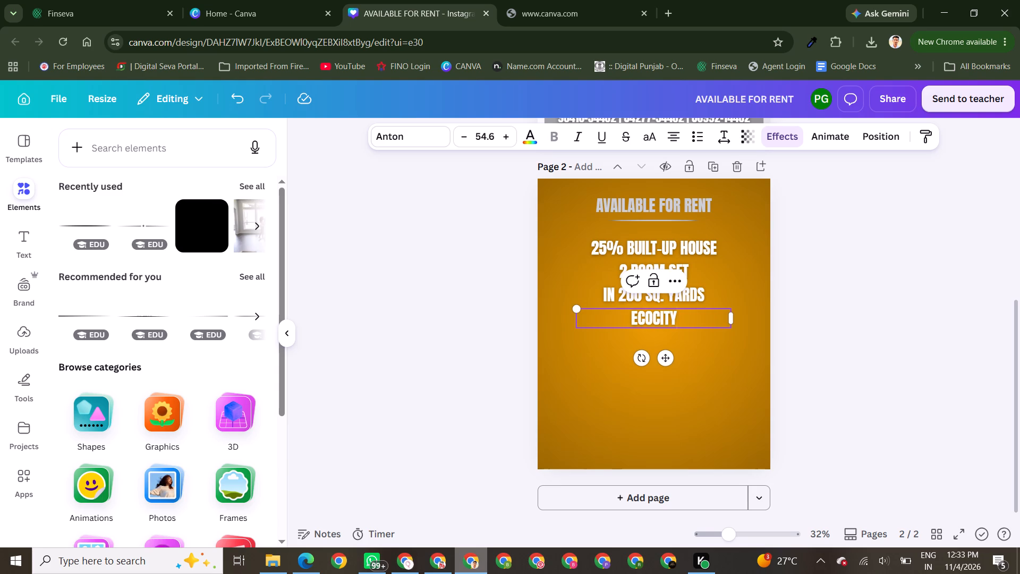
type("-1")
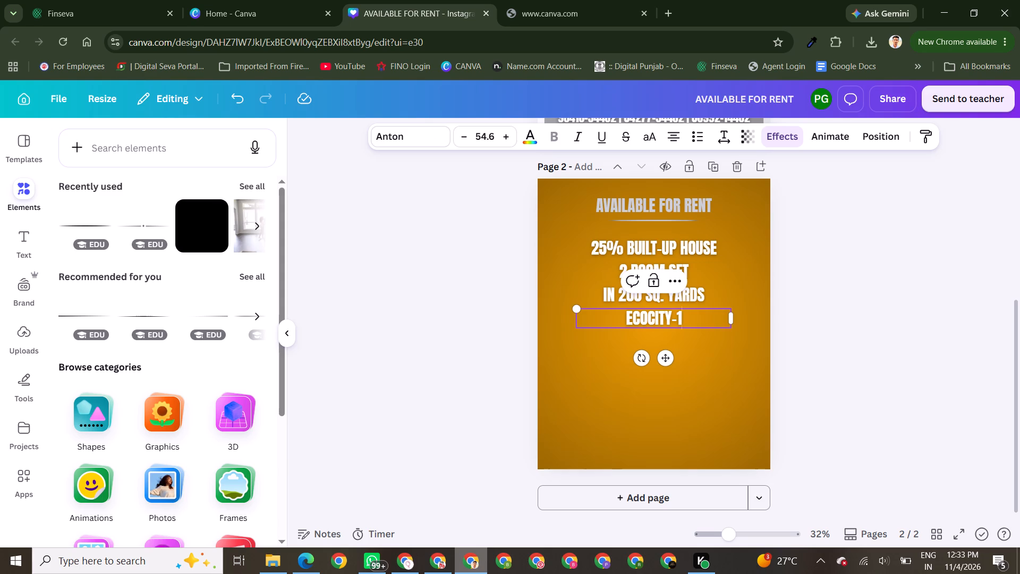
triple_click(852, 320)
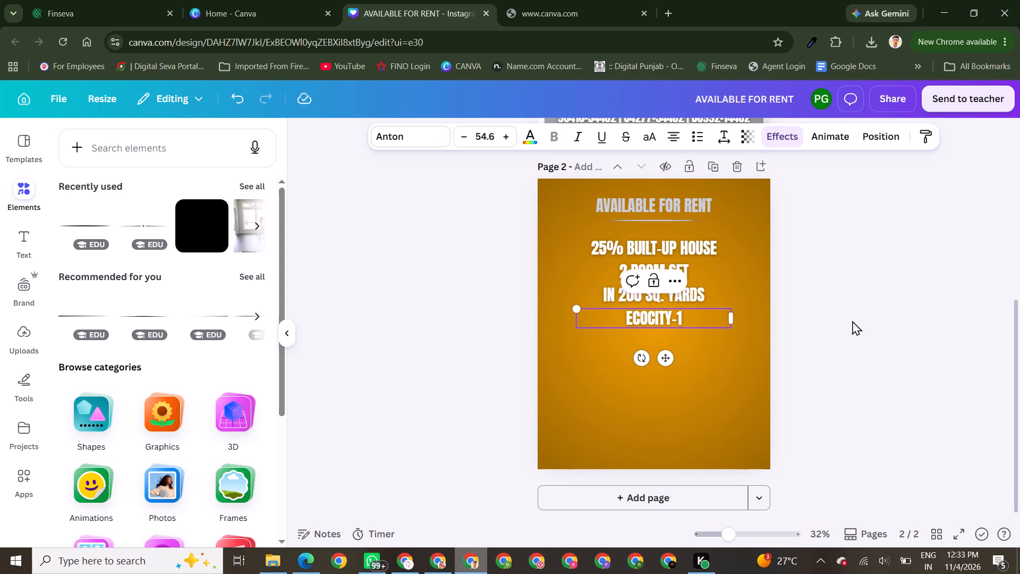
Duplicate the "ECOCITY-1" text as a fifth line below it on page 2 and reword the copy as "NEW CHANDIGARH".
left_click(852, 320)
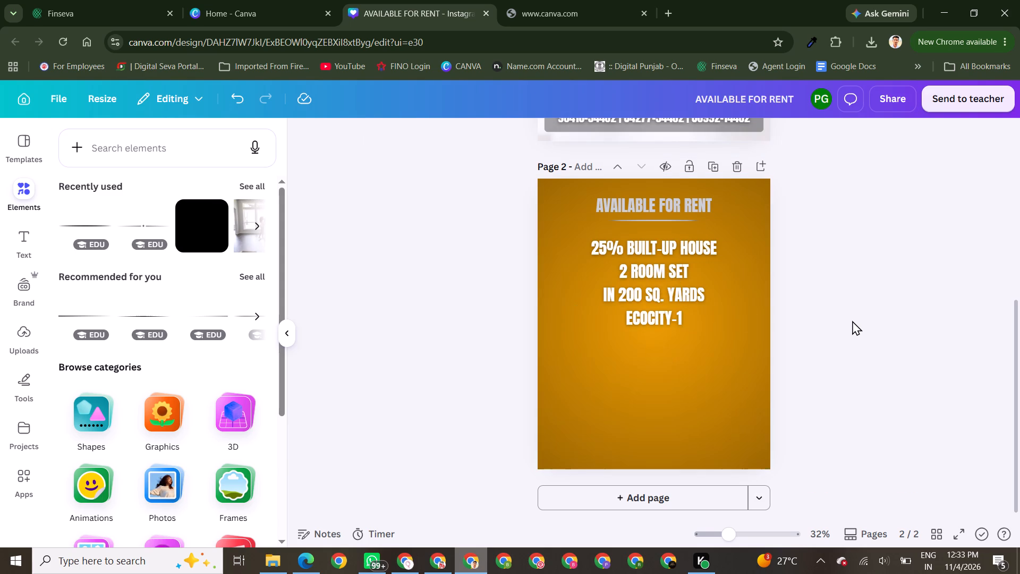
left_click(667, 316)
left_click(655, 285)
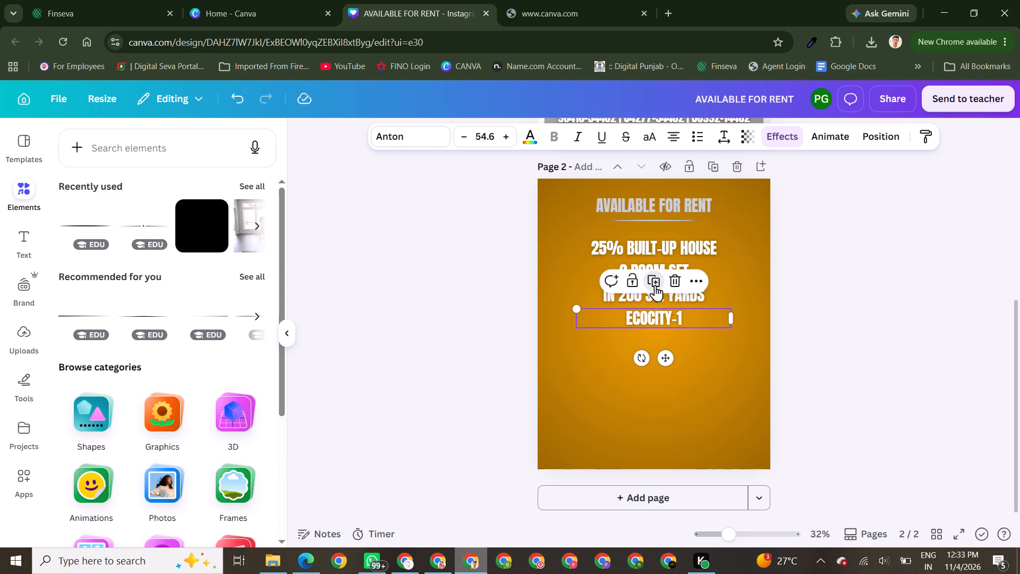
left_click(661, 339)
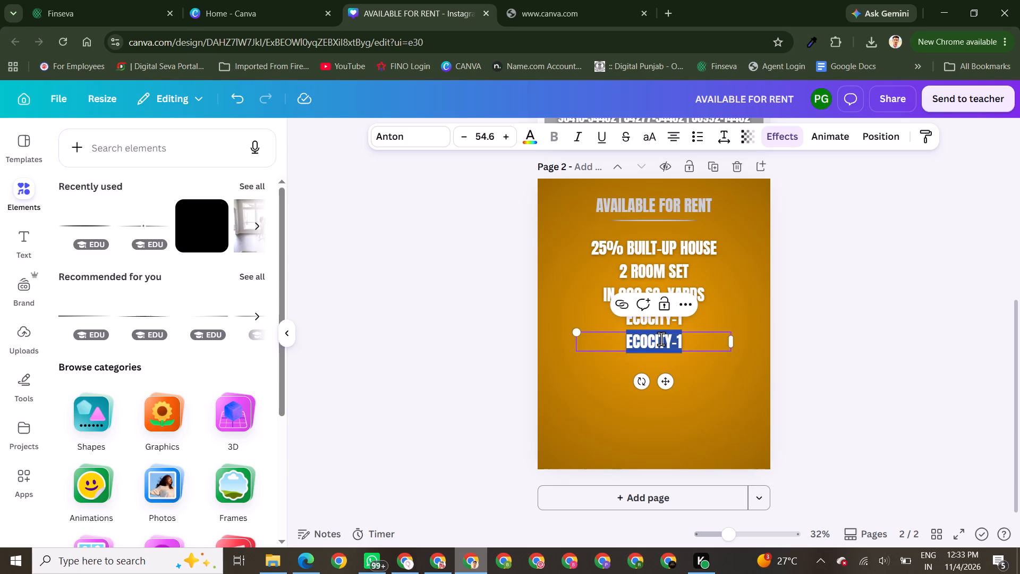
type("NEW")
key("space")
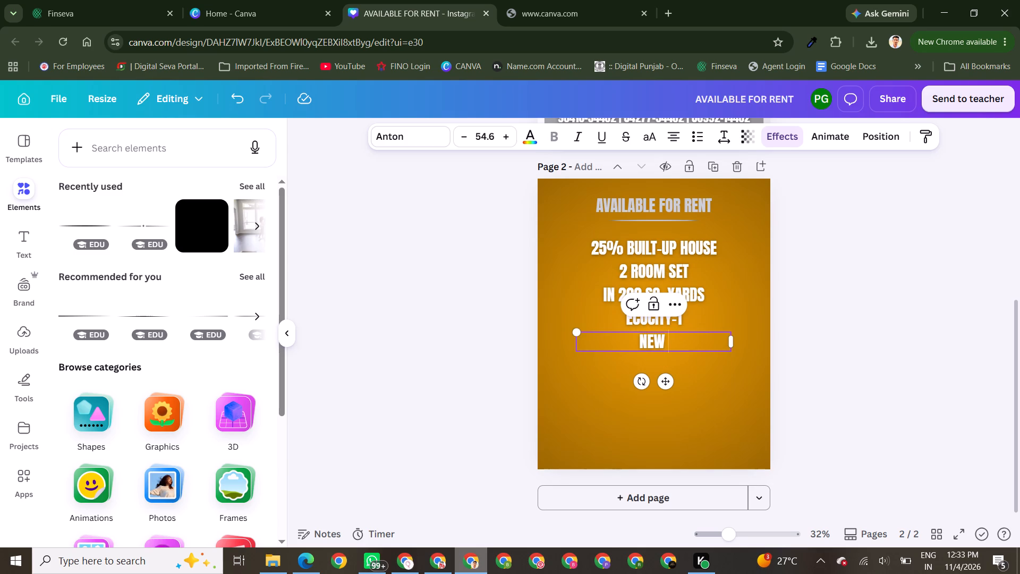
type("CHANDIGARH")
triple_click(863, 387)
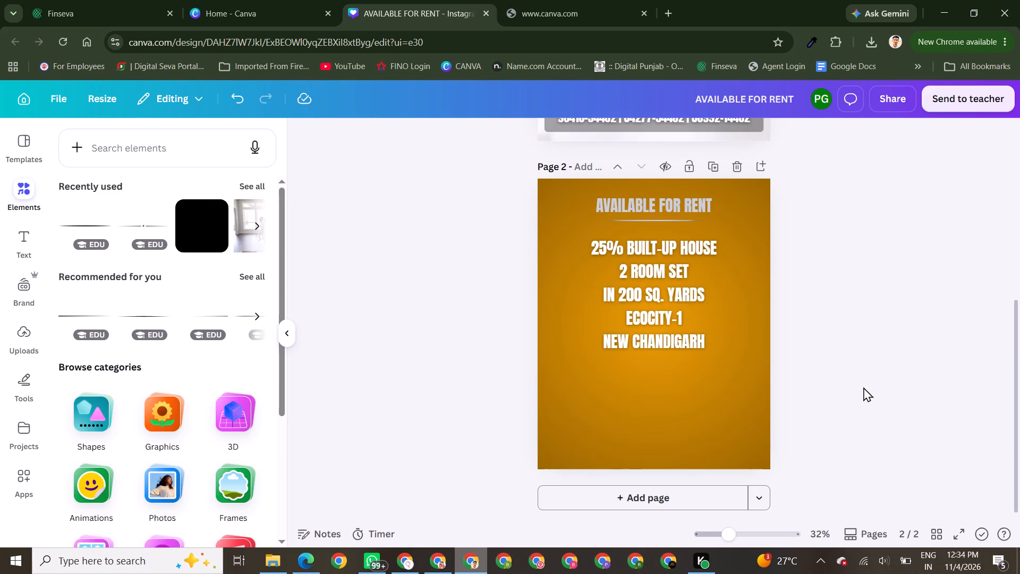
left_click(863, 387)
Add the recently used ornamental divider line to page 2, widen it, and centre it just below "NEW CHANDIGARH".
scroll(863, 387, "up", 2)
scroll(863, 387, "down", 1)
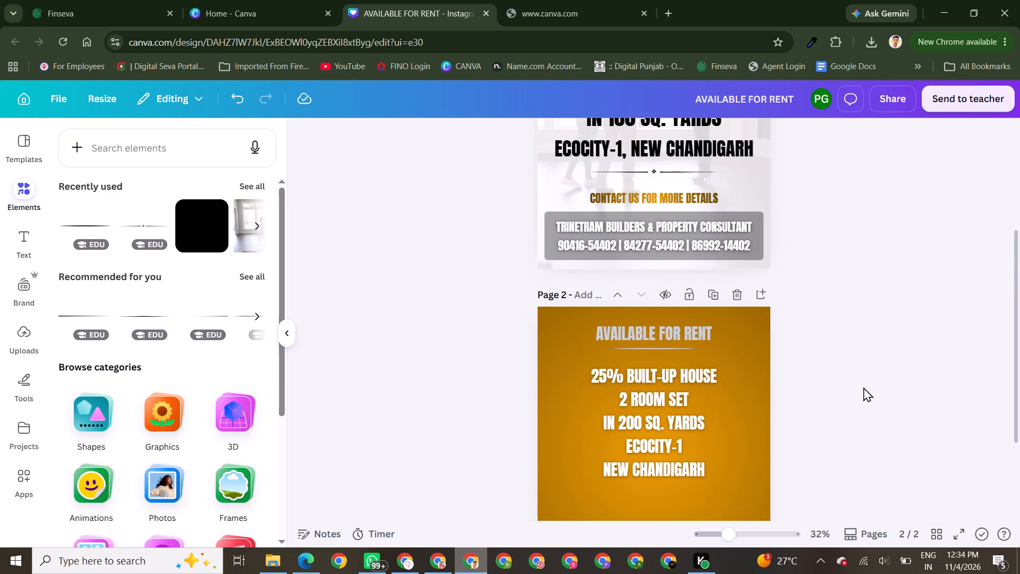
scroll(863, 387, "down", 3)
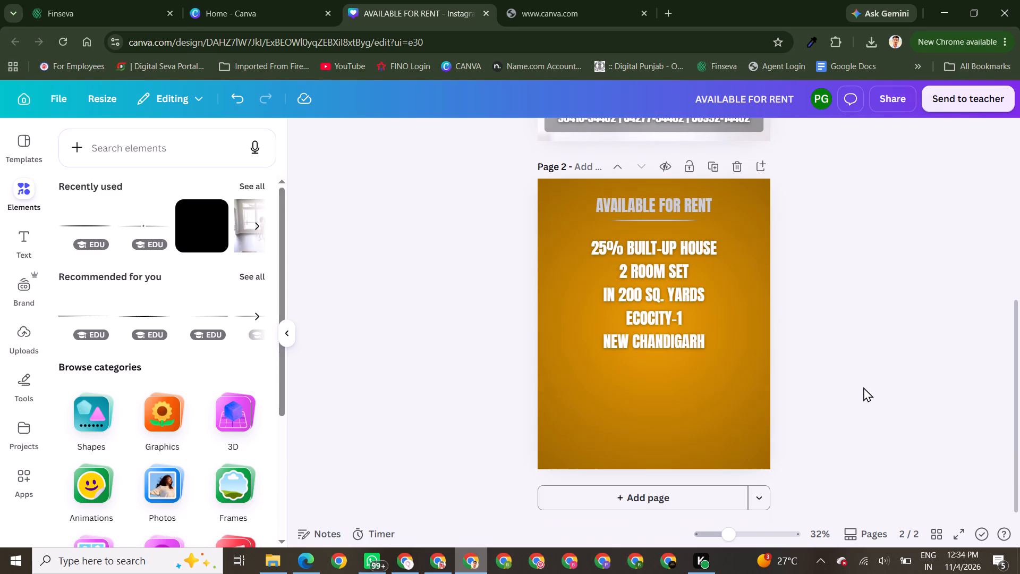
left_click(142, 228)
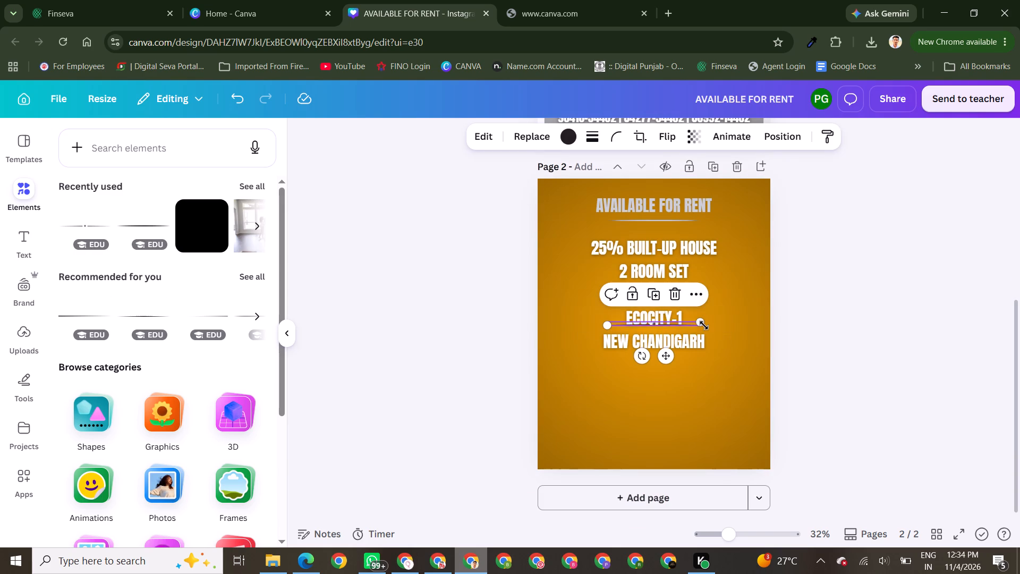
left_click_drag(704, 325, 740, 333)
left_click_drag(679, 357, 667, 397)
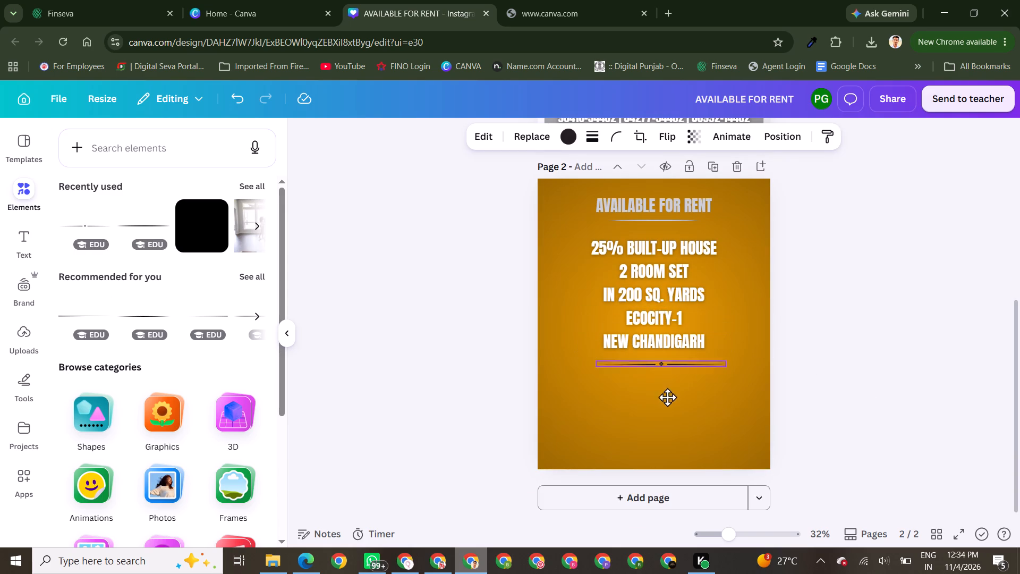
left_click_drag(667, 397, 661, 398)
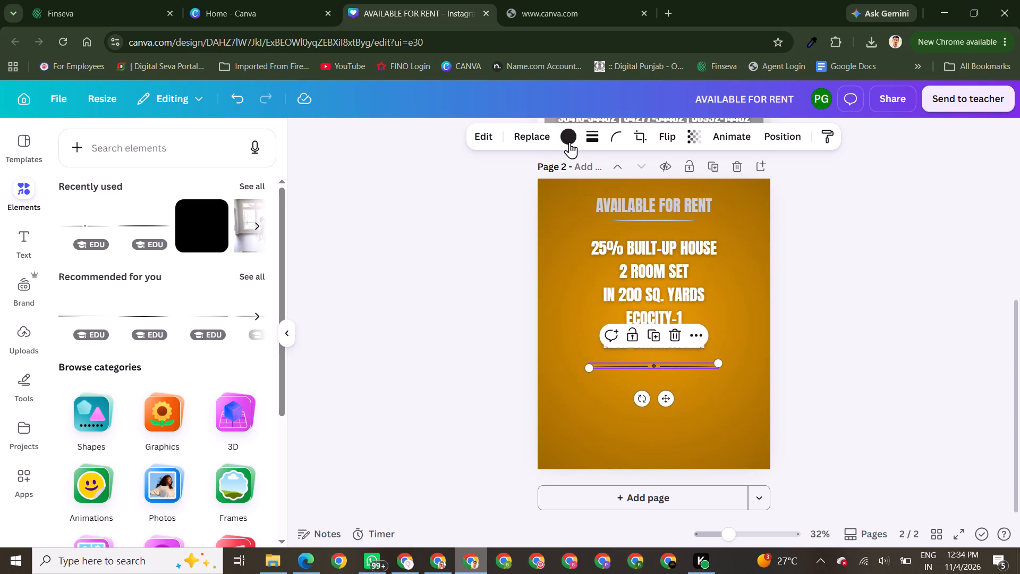
Change the colour of the ornamental divider below "NEW CHANDIGARH" to white (#ffffff).
left_click(569, 143)
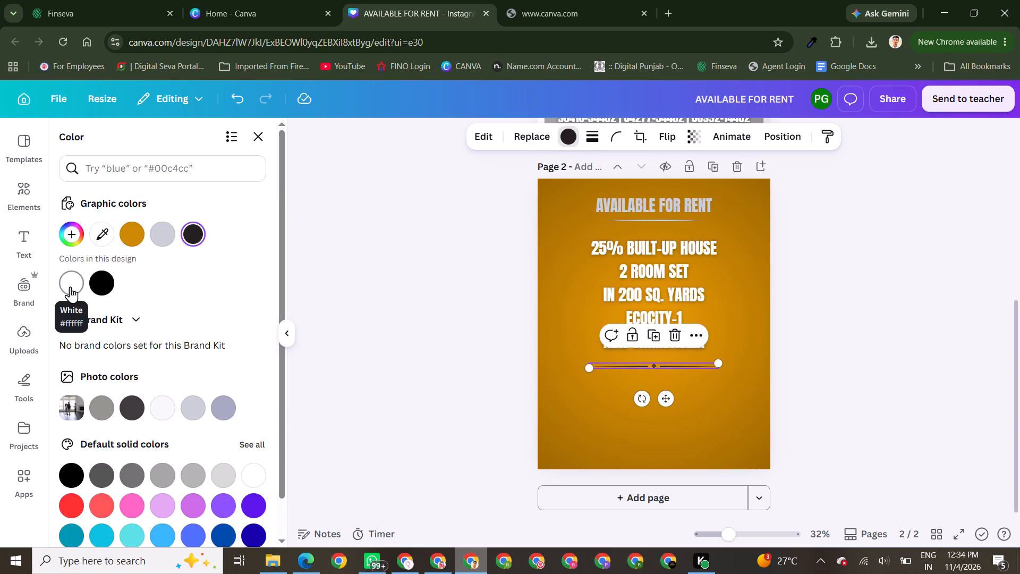
left_click(70, 286)
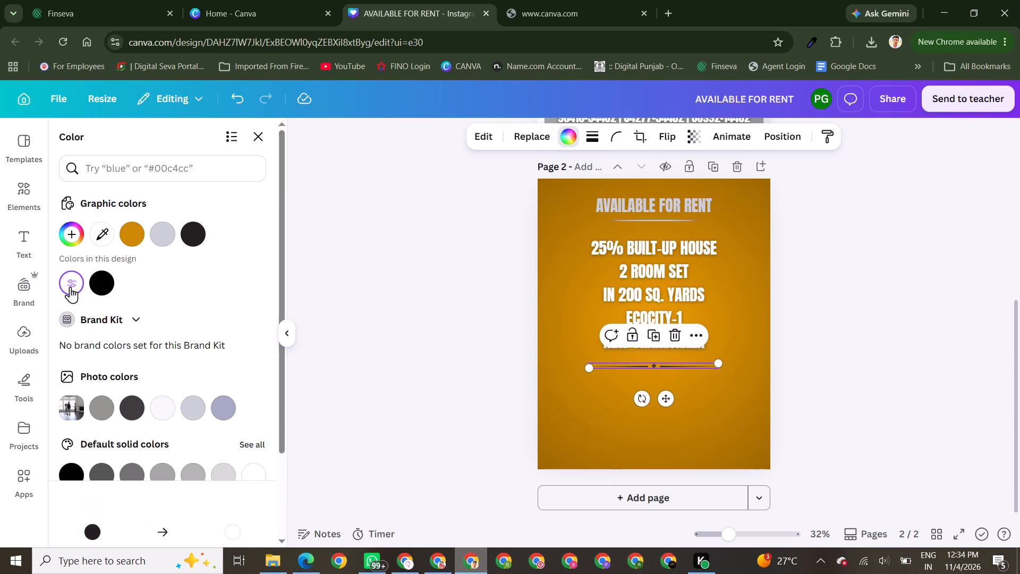
triple_click(409, 290)
triple_click(409, 290)
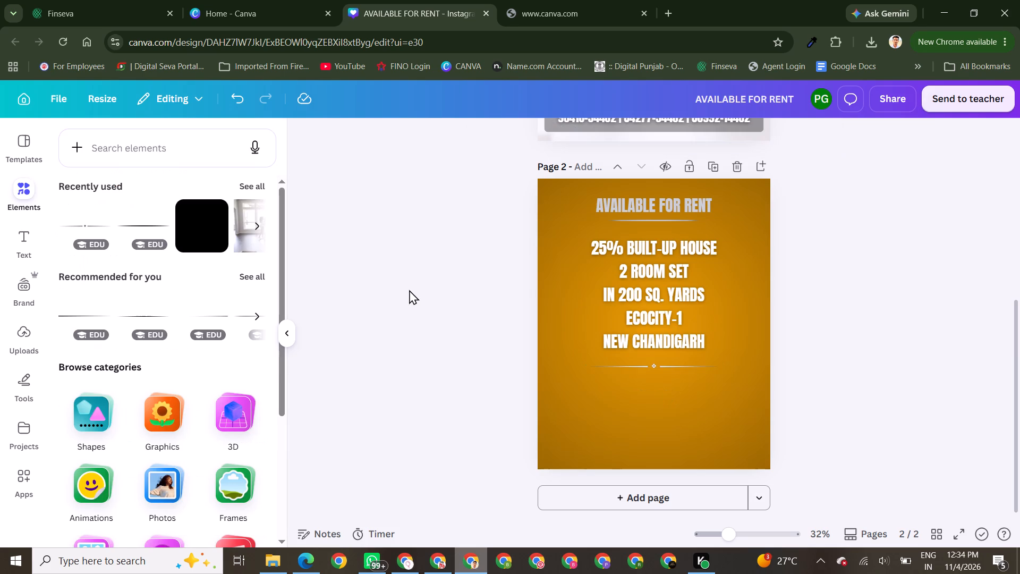
Add the recently used rounded square below the ornamental divider, stretch it across most of the page width, and centre it near the page's bottom.
left_click(196, 243)
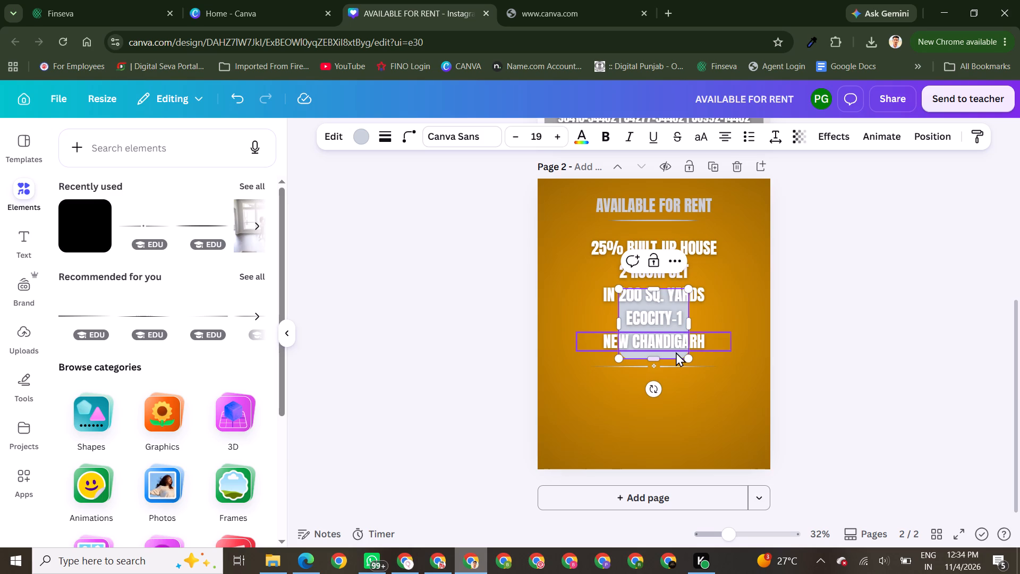
double_click(837, 377)
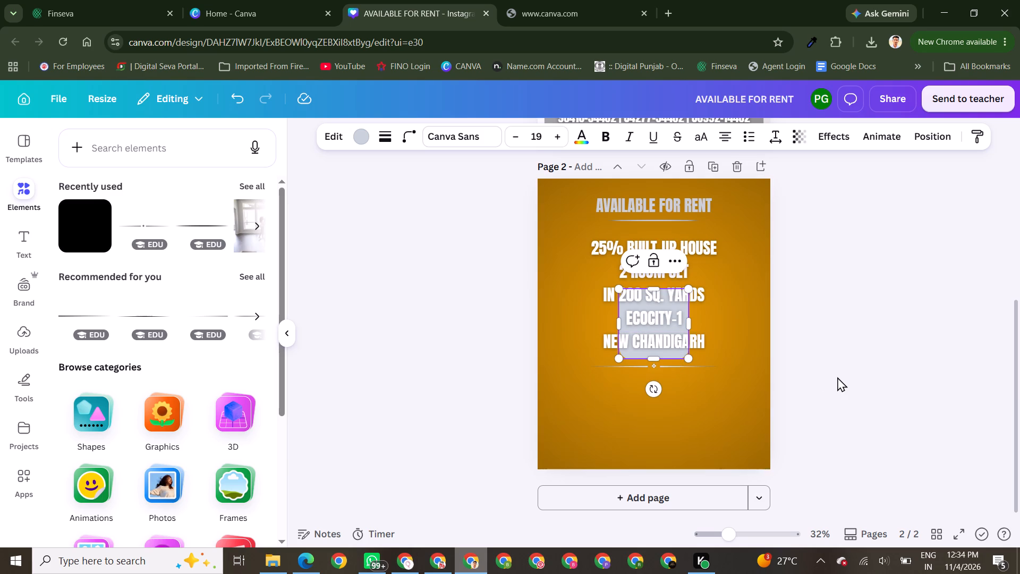
left_click_drag(669, 354, 667, 444)
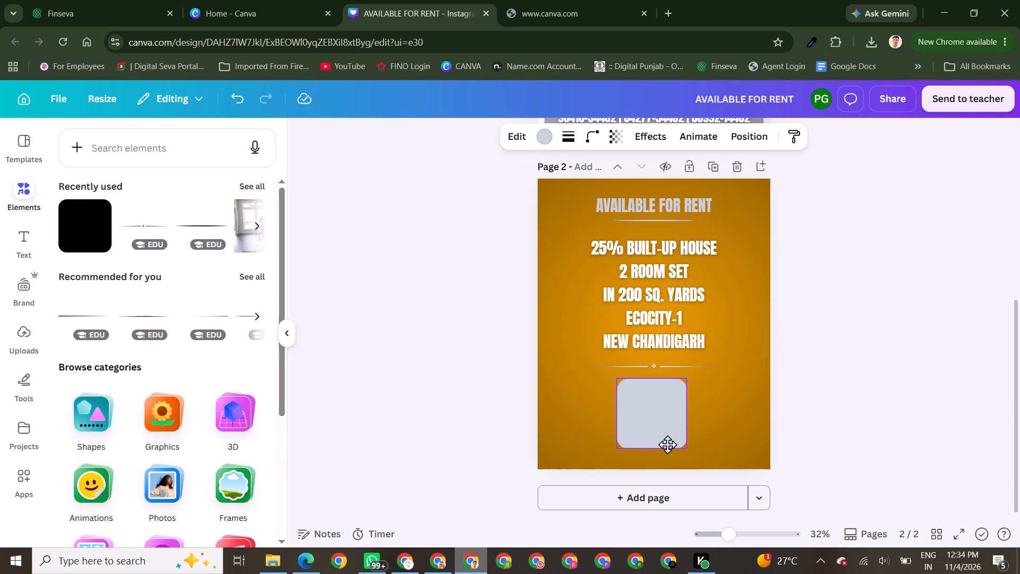
left_click_drag(667, 444, 601, 445)
left_click_drag(626, 416, 730, 419)
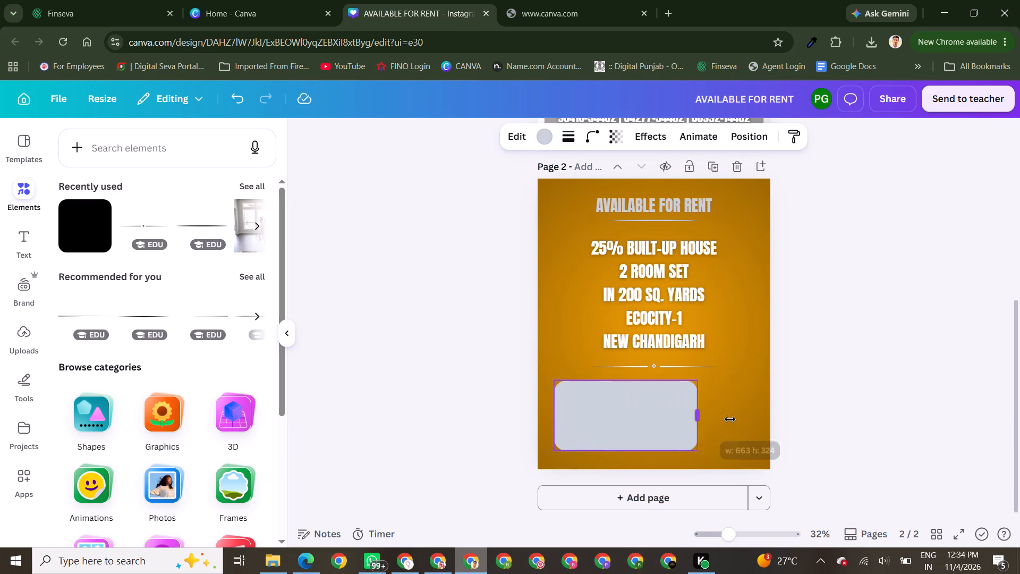
left_click_drag(730, 419, 758, 418)
left_click(652, 416)
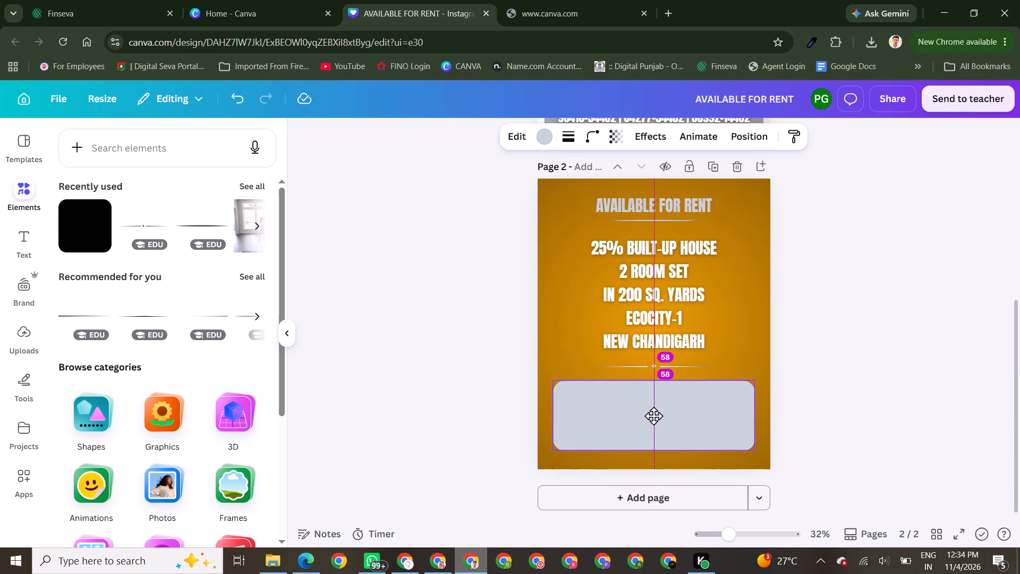
triple_click(810, 419)
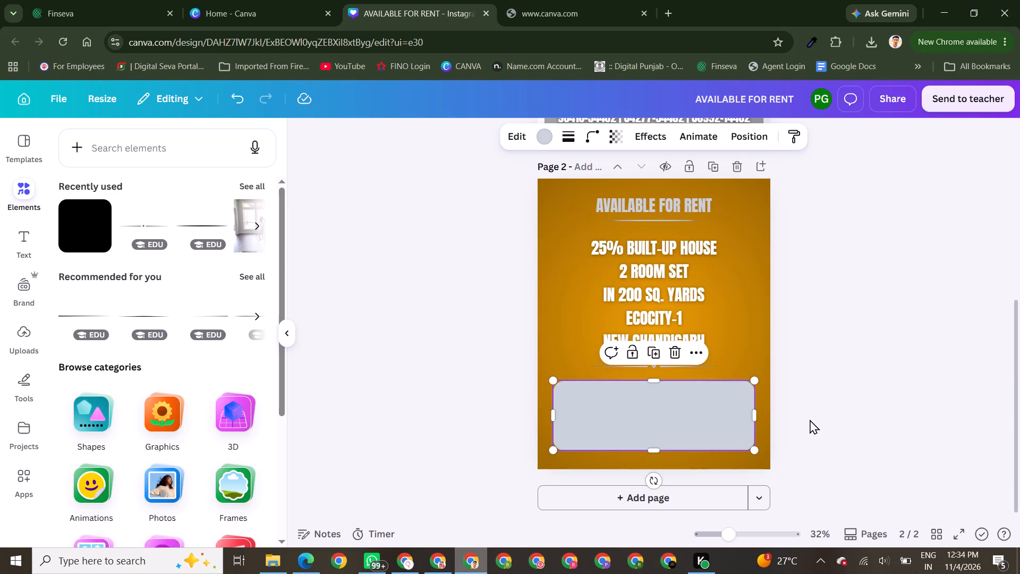
left_click(810, 419)
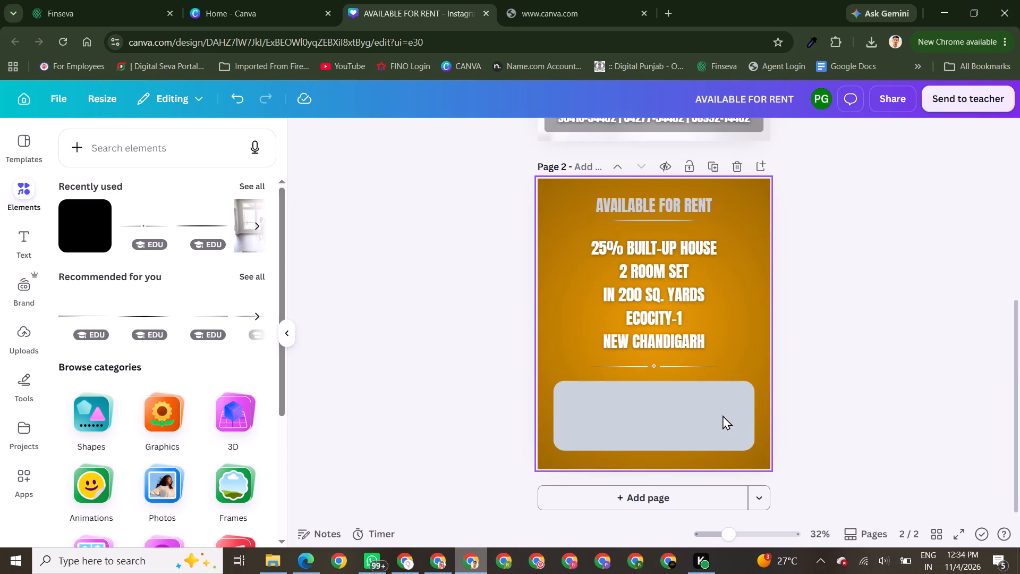
left_click(698, 410)
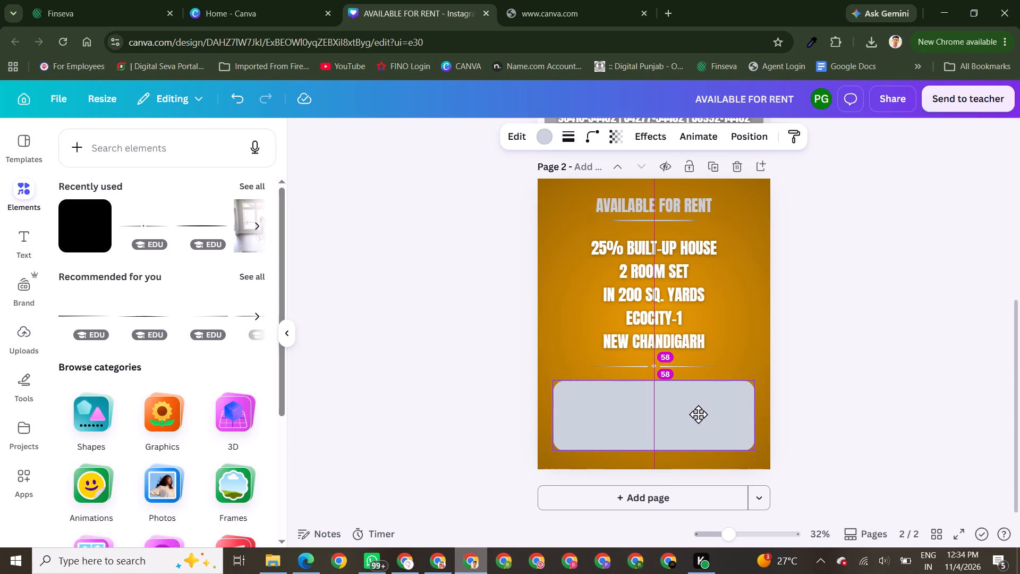
triple_click(848, 397)
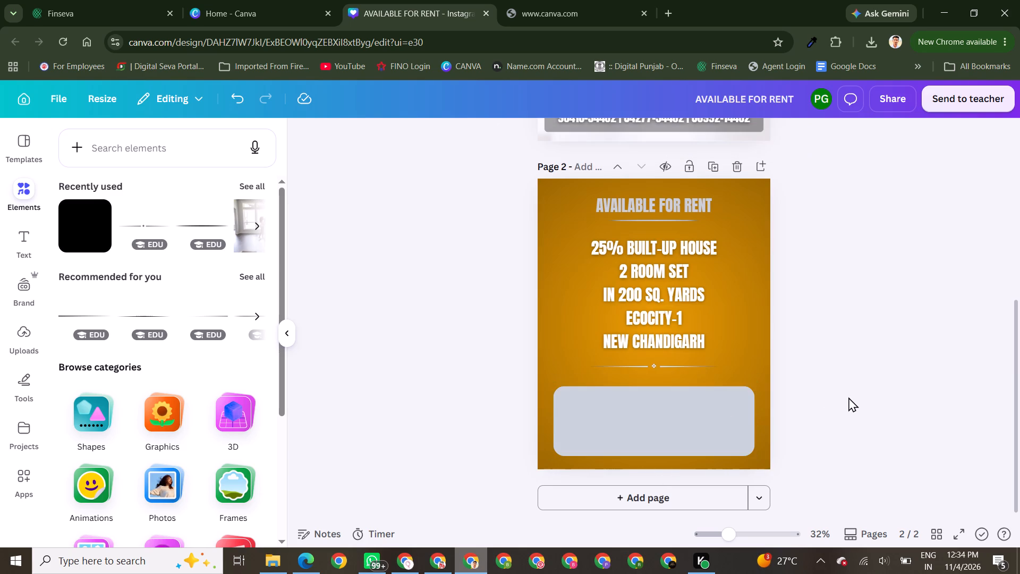
left_click(848, 397)
Fill the rounded rectangle at the bottom of page 2 with the design's light blue (#c9ced6).
left_click(680, 413)
left_click(552, 135)
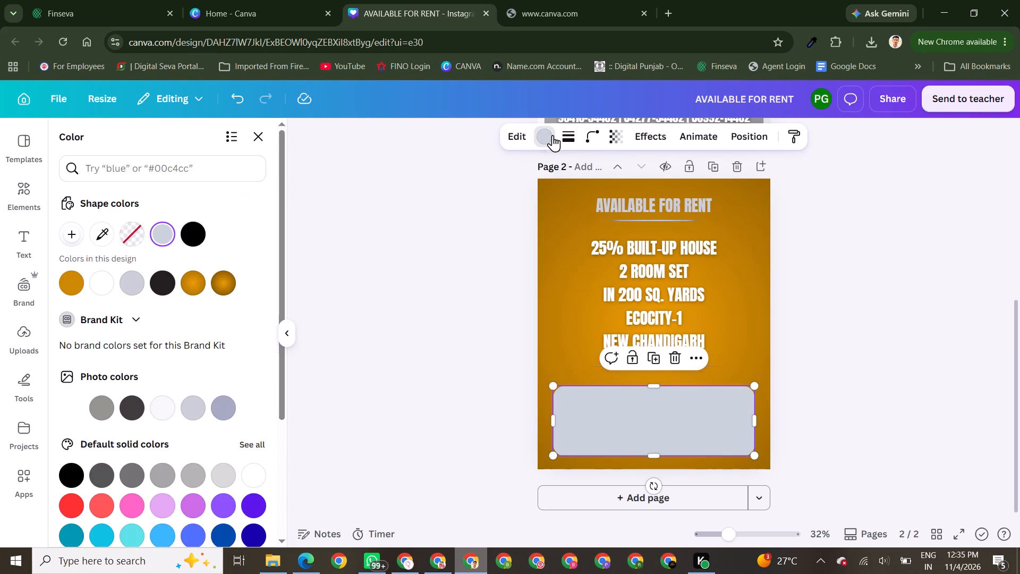
left_click(129, 282)
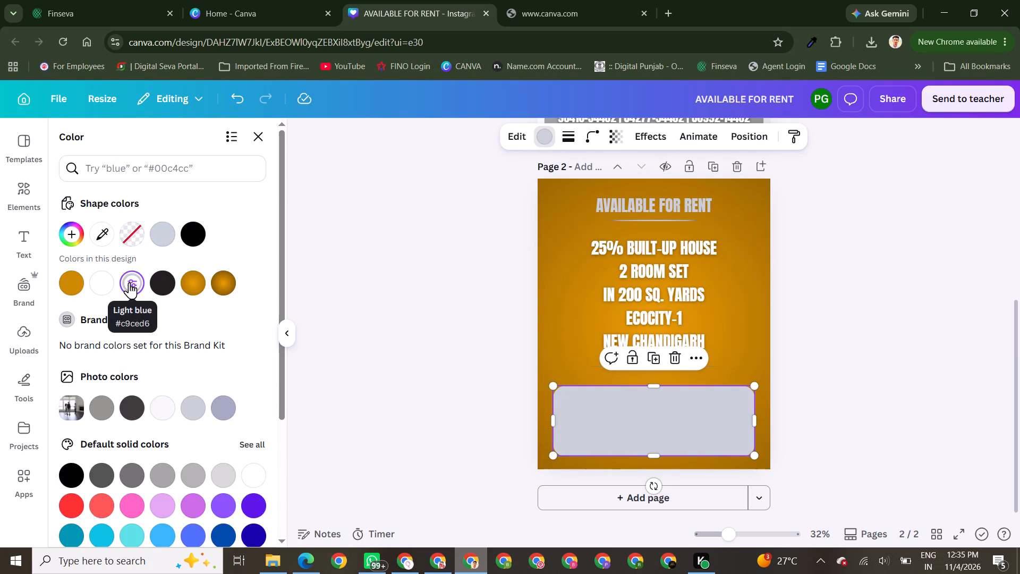
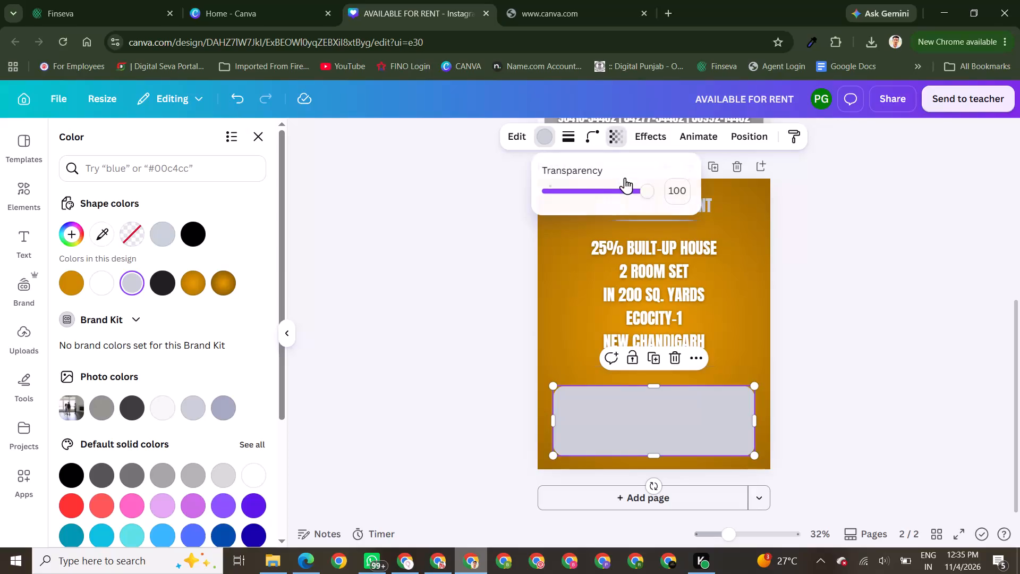
Adjust the transparency of the rounded rectangle at the bottom of page 2, trying 65 before setting it to 99.
left_click_drag(644, 189, 611, 189)
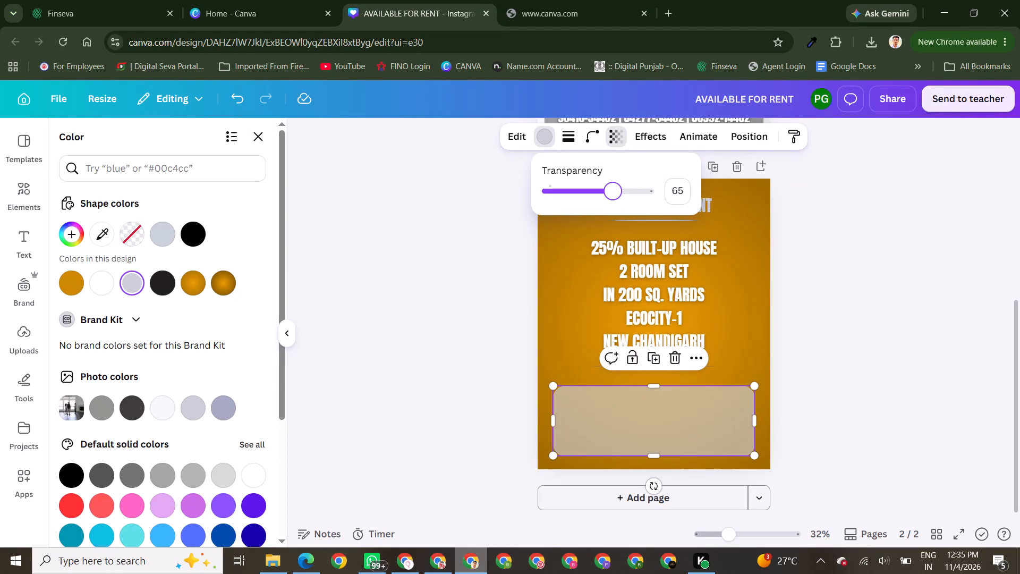
left_click_drag(611, 189, 650, 190)
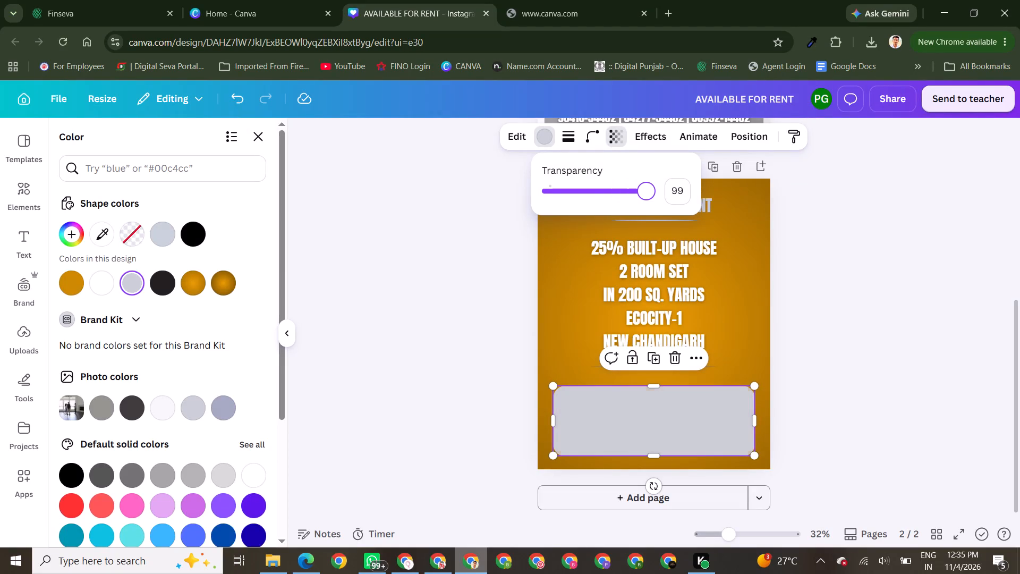
left_click_drag(650, 190, 663, 190)
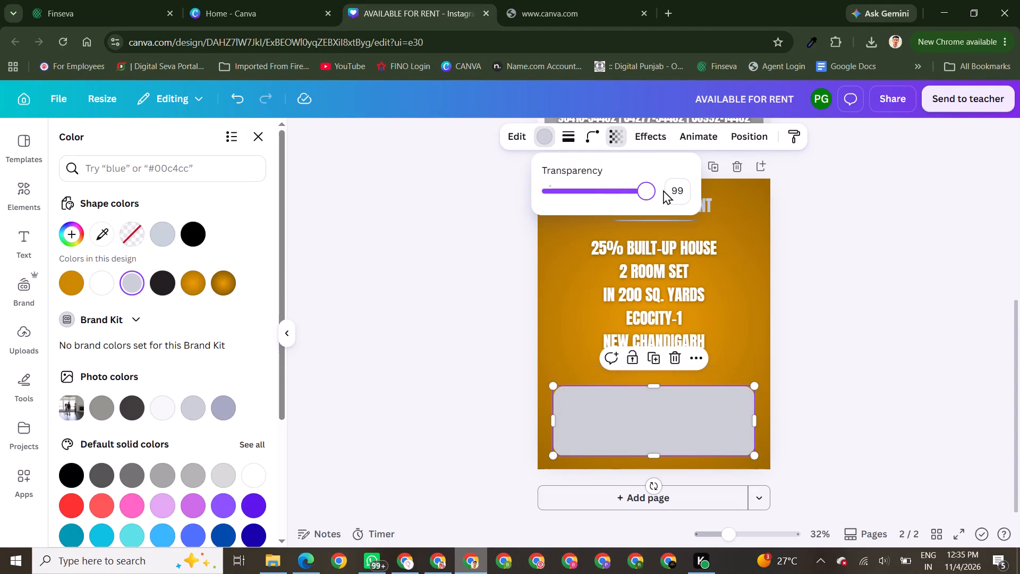
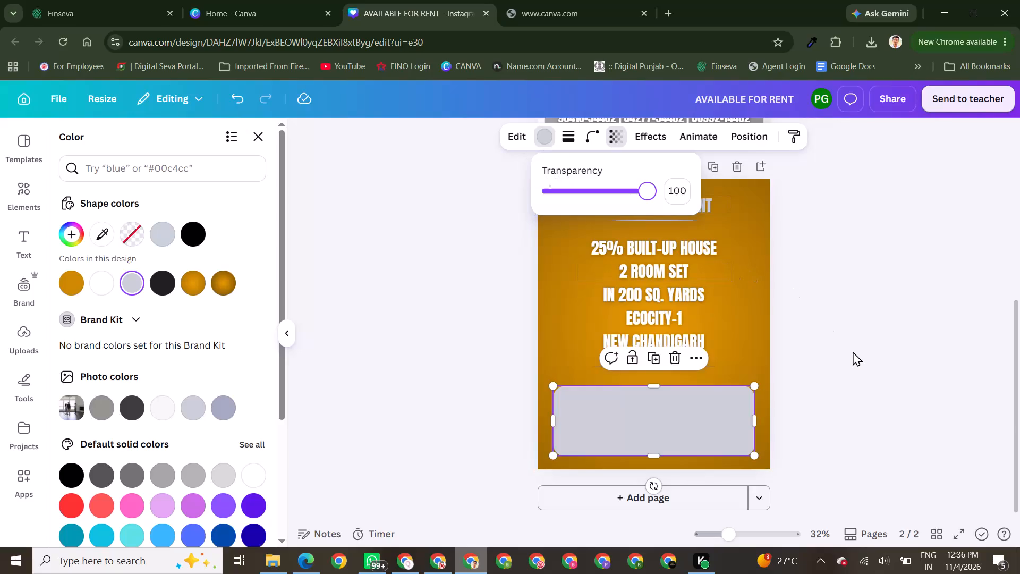
Deselect the rounded rectangle at the bottom of page 2, closing its transparency settings.
triple_click(853, 351)
left_click(853, 351)
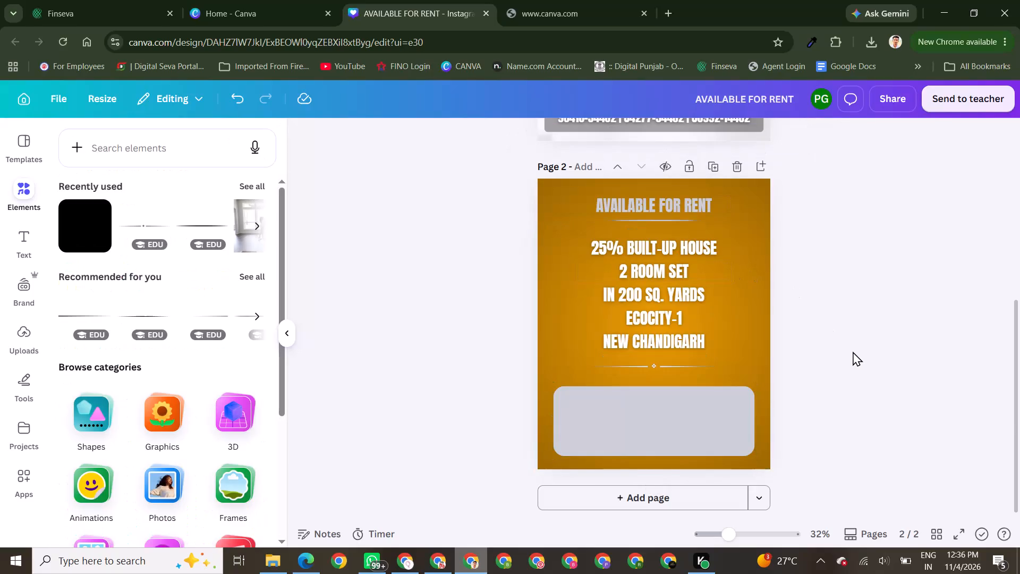
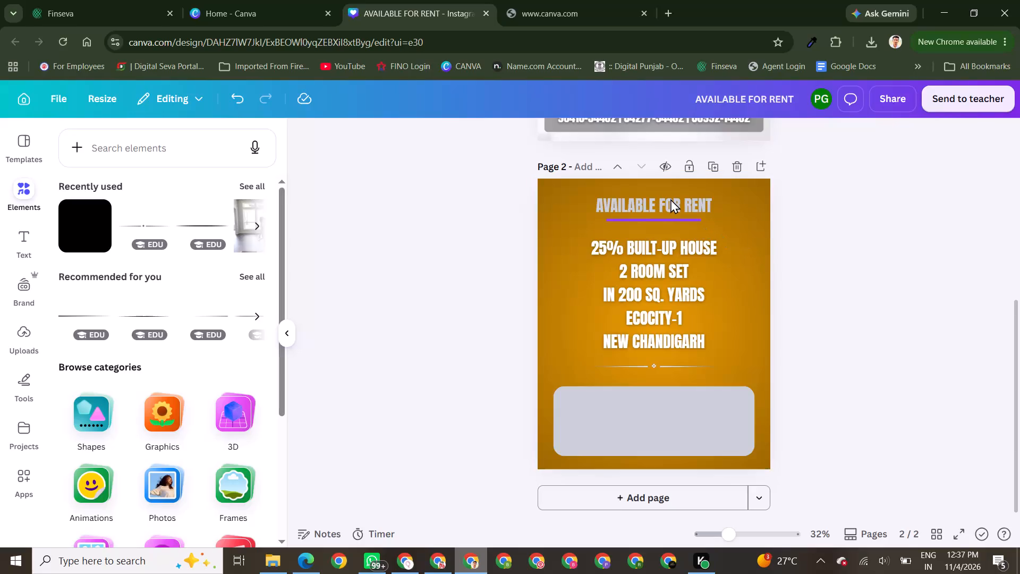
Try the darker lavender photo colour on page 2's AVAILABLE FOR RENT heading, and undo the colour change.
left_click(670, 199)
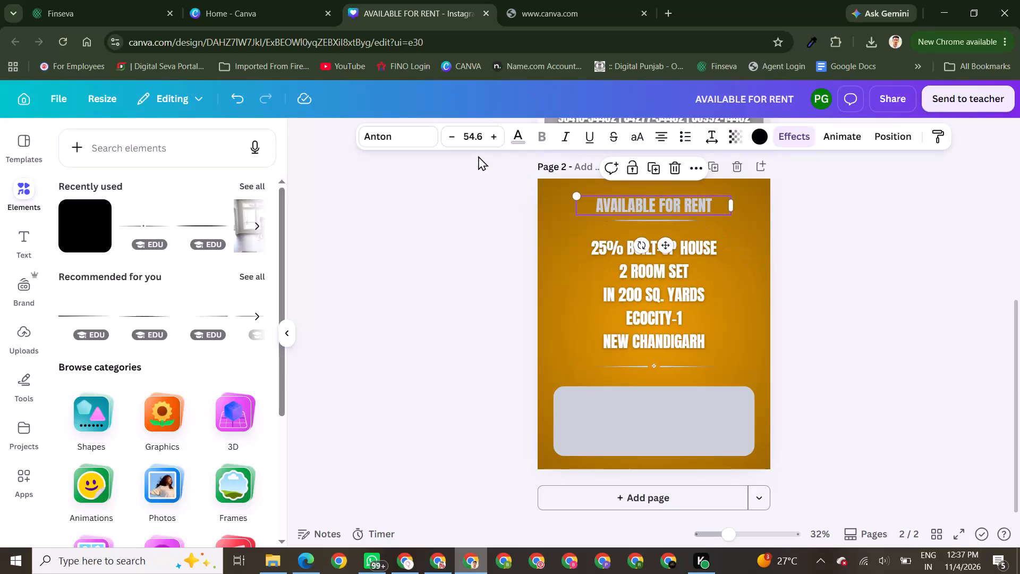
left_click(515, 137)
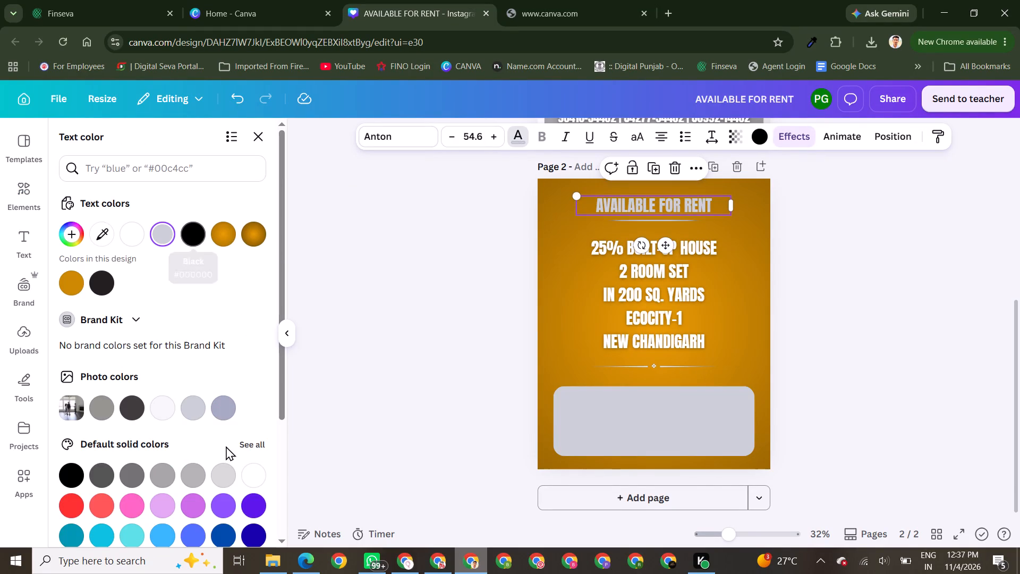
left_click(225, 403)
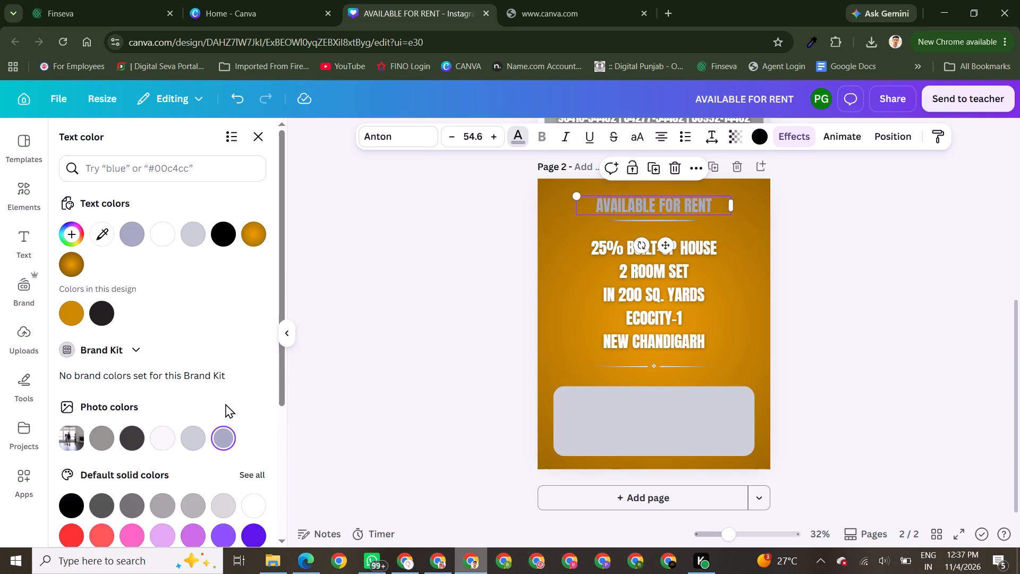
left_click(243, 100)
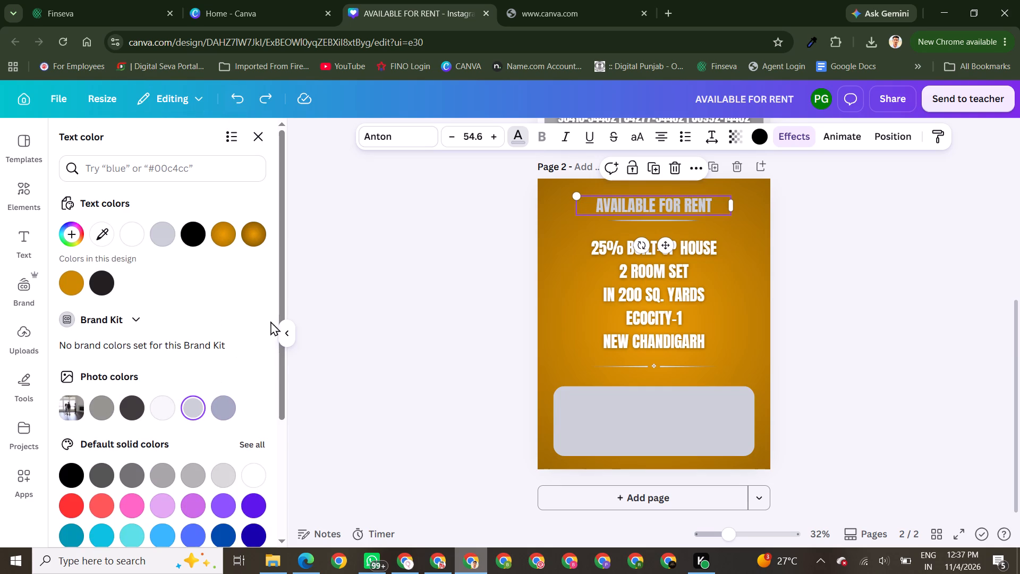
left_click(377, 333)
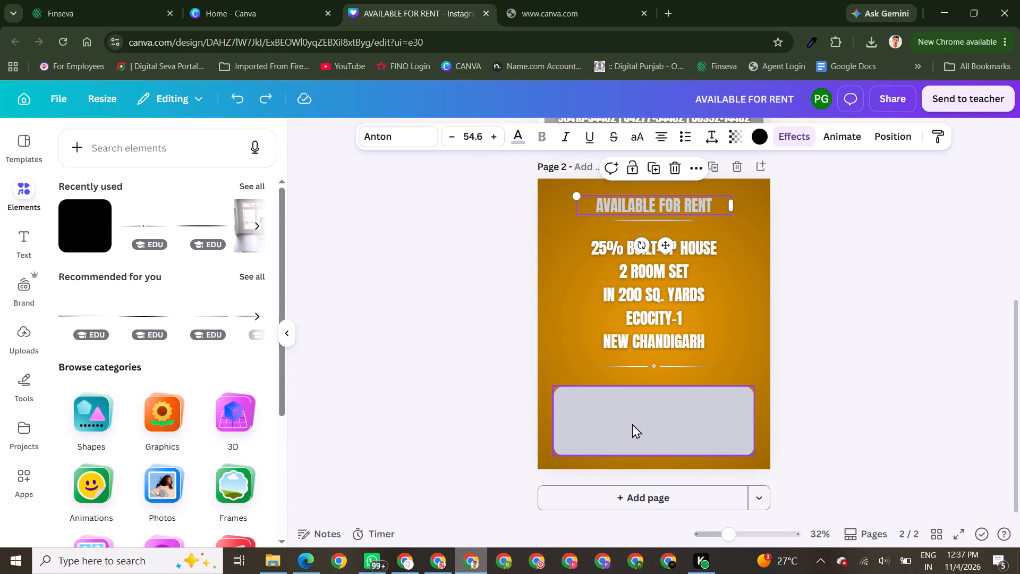
Copy the TRINETRAM BUILDERS & PROPERTY CONSULTANT text from page 1 into the rounded rectangle on page 2.
scroll(392, 282, "up", 1)
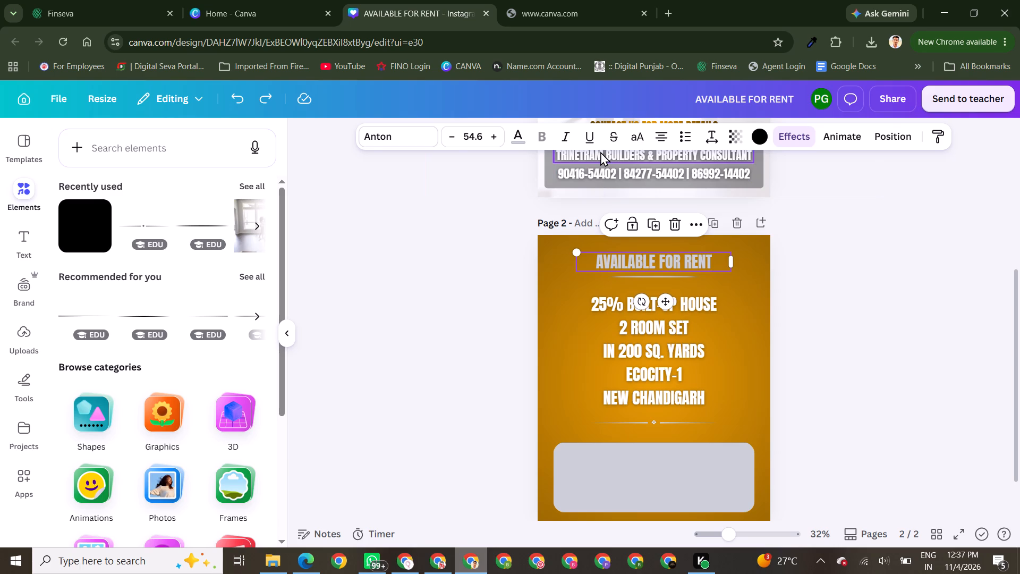
left_click(600, 151)
key("ctrl+c")
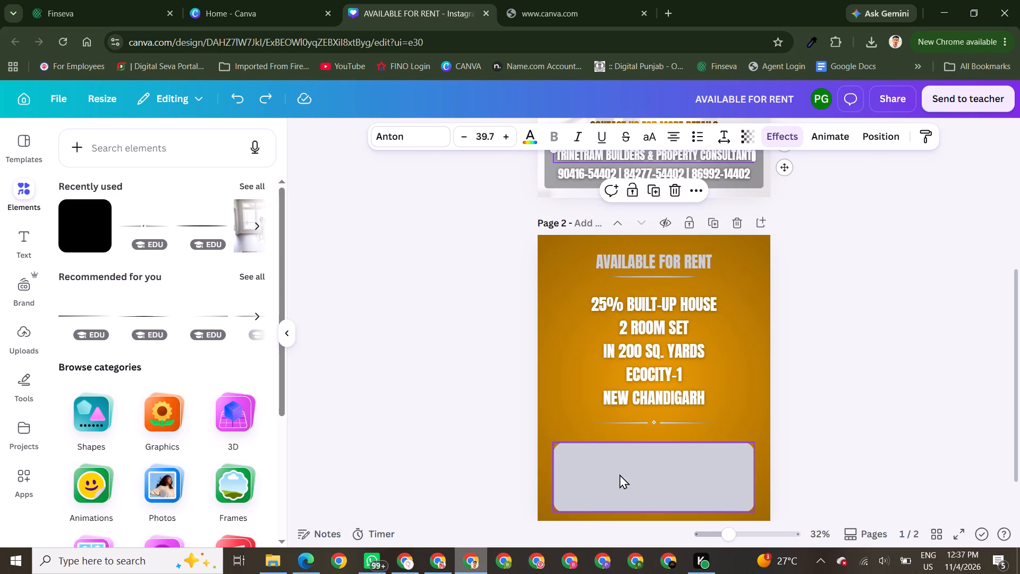
left_click(619, 474)
key("ctrl+v")
scroll(619, 474, "down", 1)
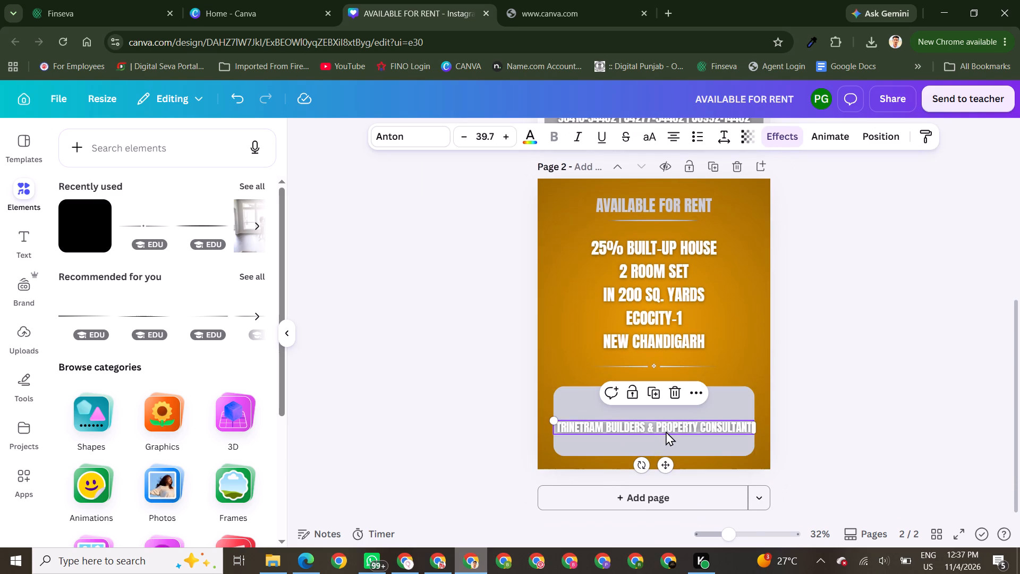
Copy the CONTACT US FOR MORE DETAILS text from page 1 into page 2's rounded rectangle, above the company name.
scroll(666, 430, "up", 1)
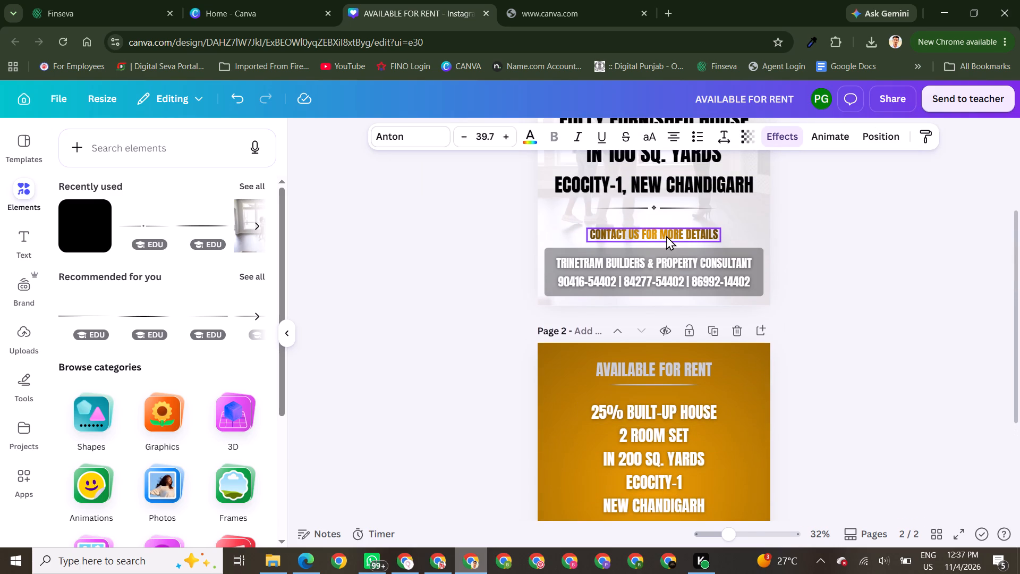
left_click(666, 235)
key("ctrl+c")
scroll(666, 235, "down", 2)
left_click(645, 409)
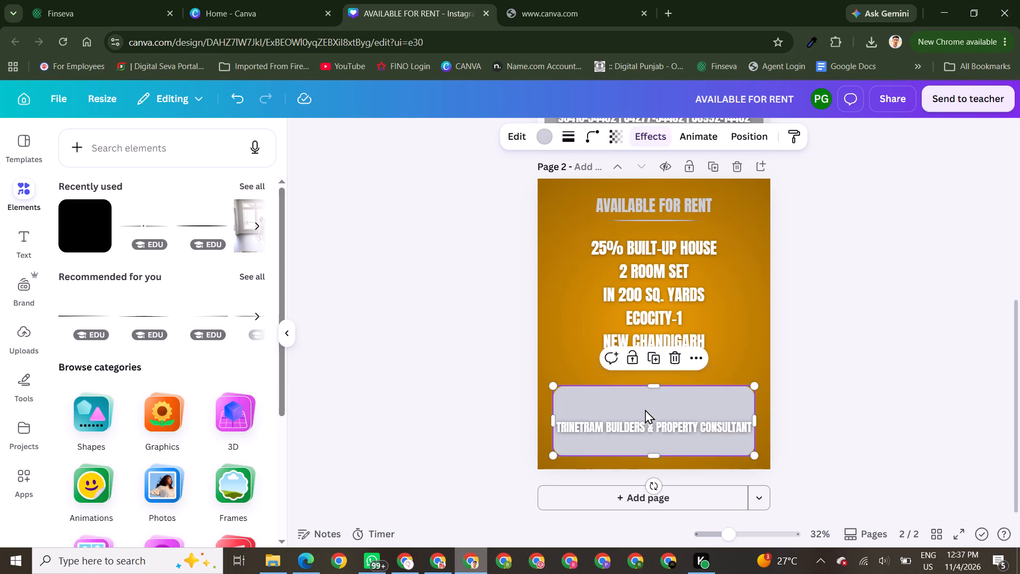
key("ctrl+v")
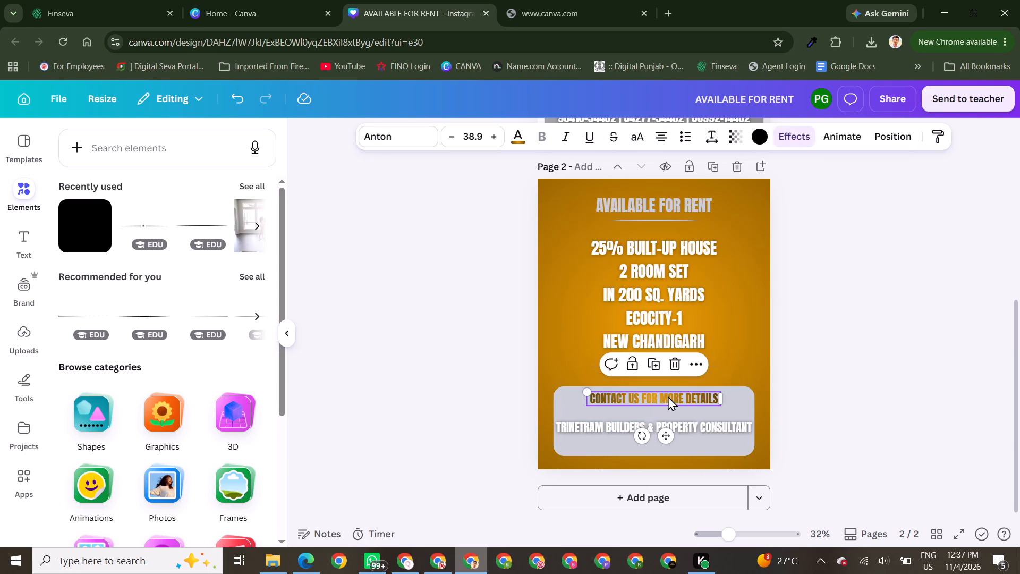
triple_click(866, 391)
left_click(866, 391)
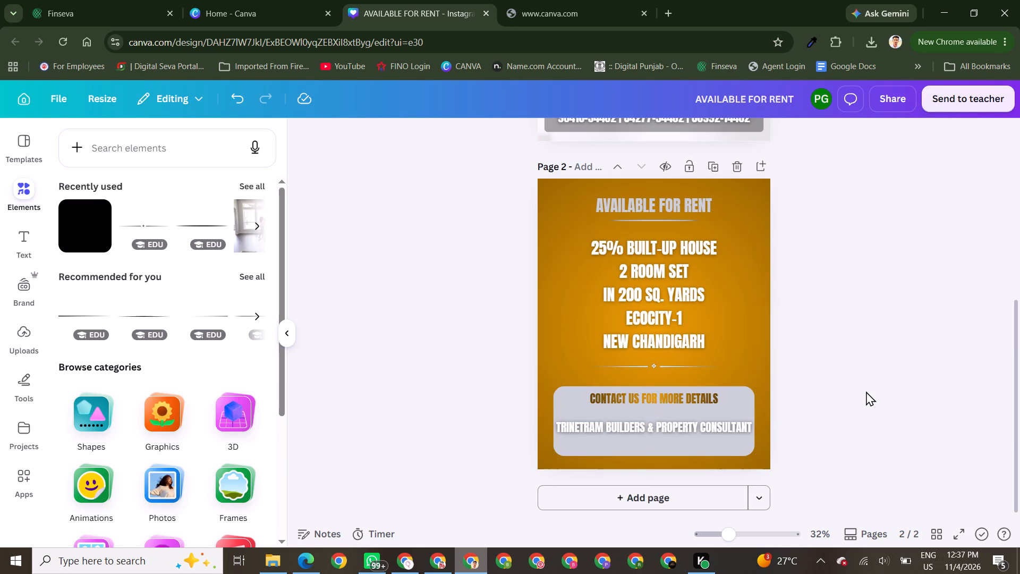
Recolour page 2's CONTACT US FOR MORE DETAILS text to the design's solid orange #cd8800.
left_click(637, 402)
left_click(514, 133)
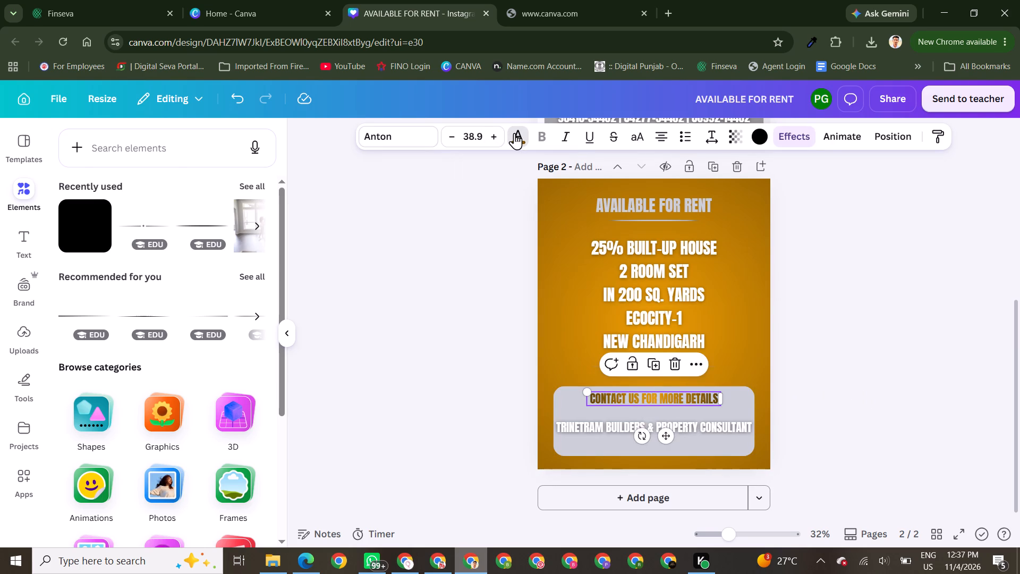
left_click(231, 234)
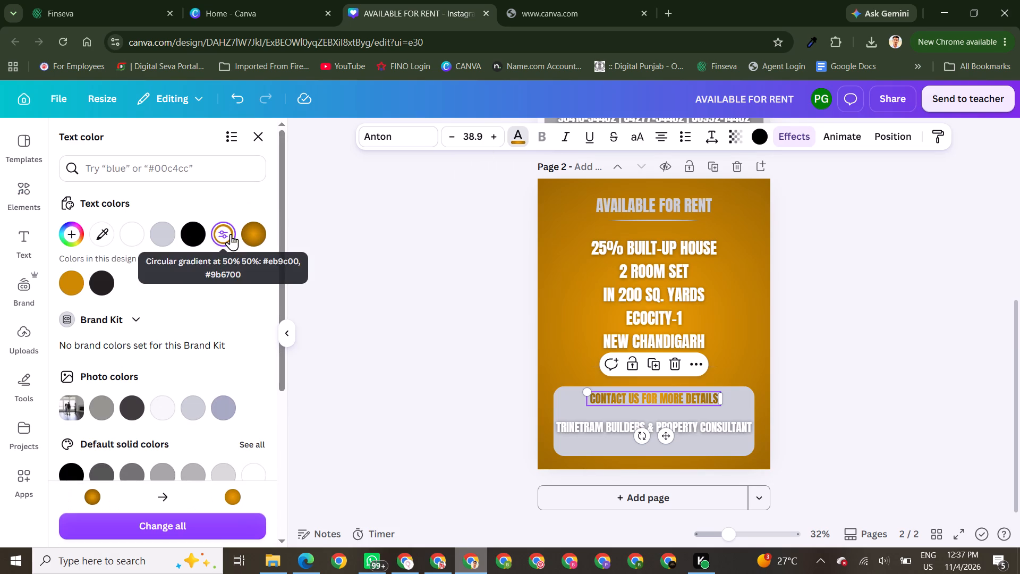
left_click(63, 287)
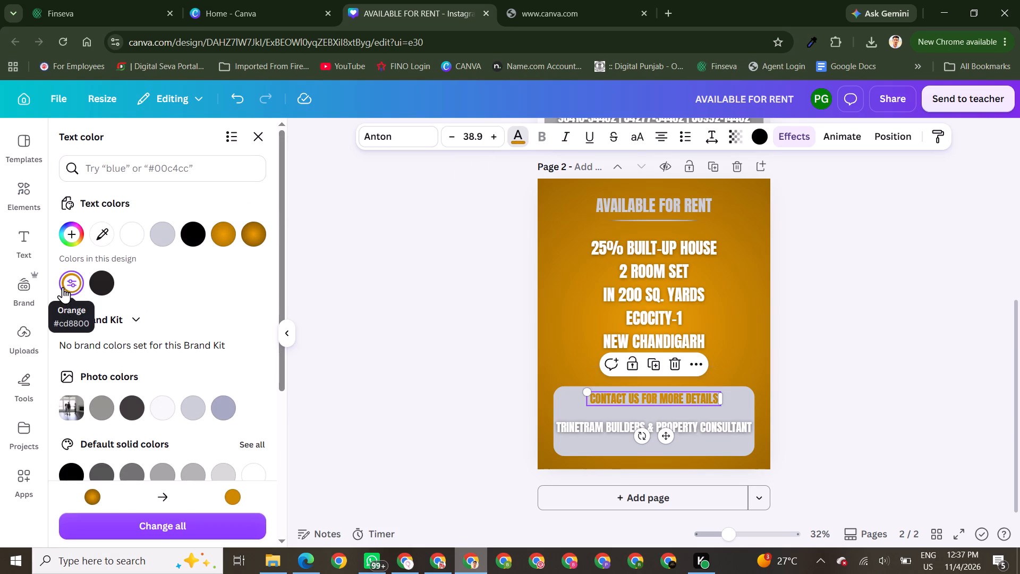
Replace the drop shadow on the CONTACT US FOR MORE DETAILS text with a Glow effect at intensity 0.
left_click(741, 143)
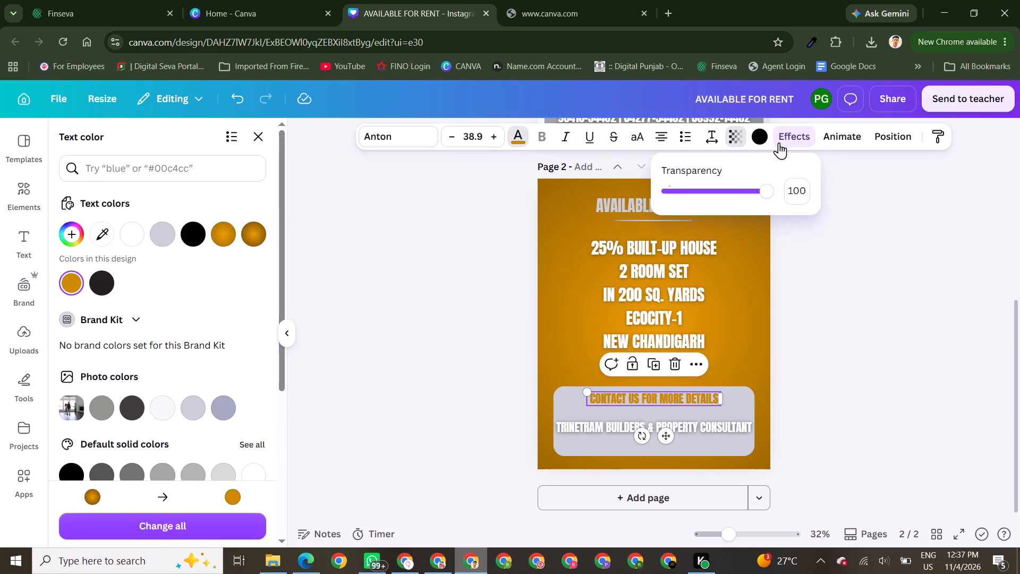
left_click(794, 141)
scroll(124, 239, "up", 1)
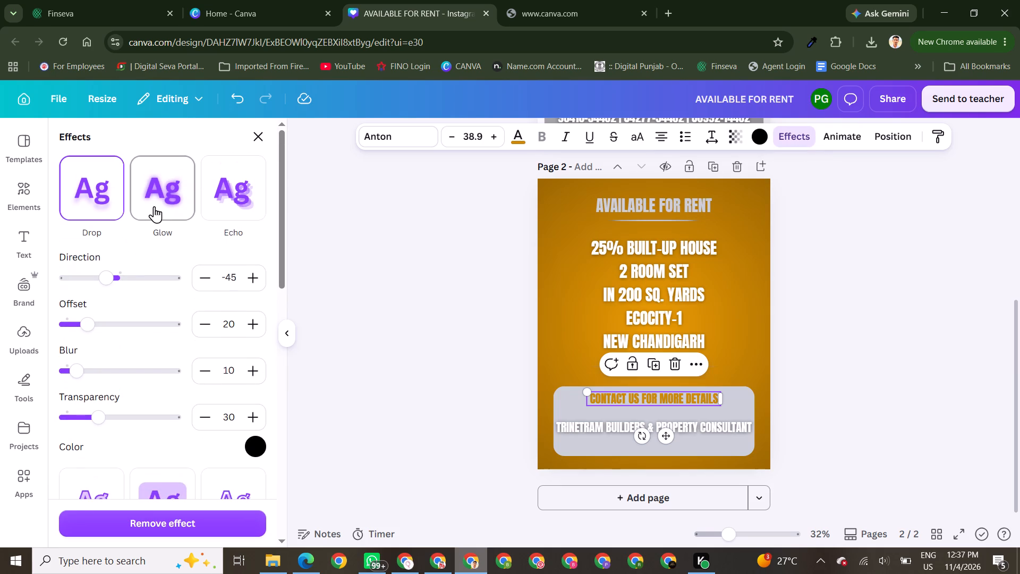
left_click(154, 206)
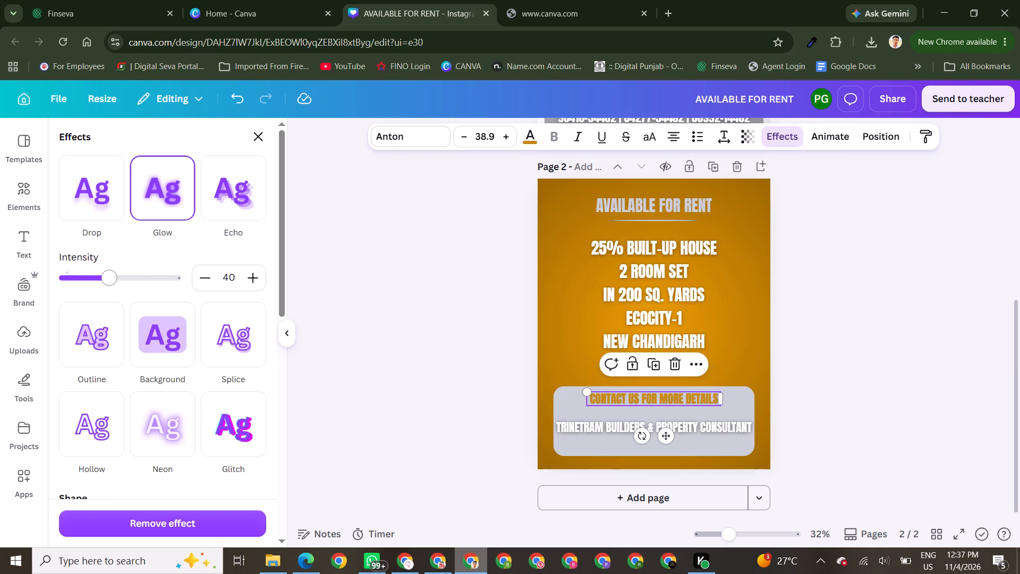
left_click_drag(109, 283, 71, 271)
left_click_drag(71, 271, 95, 271)
left_click_drag(95, 271, 28, 273)
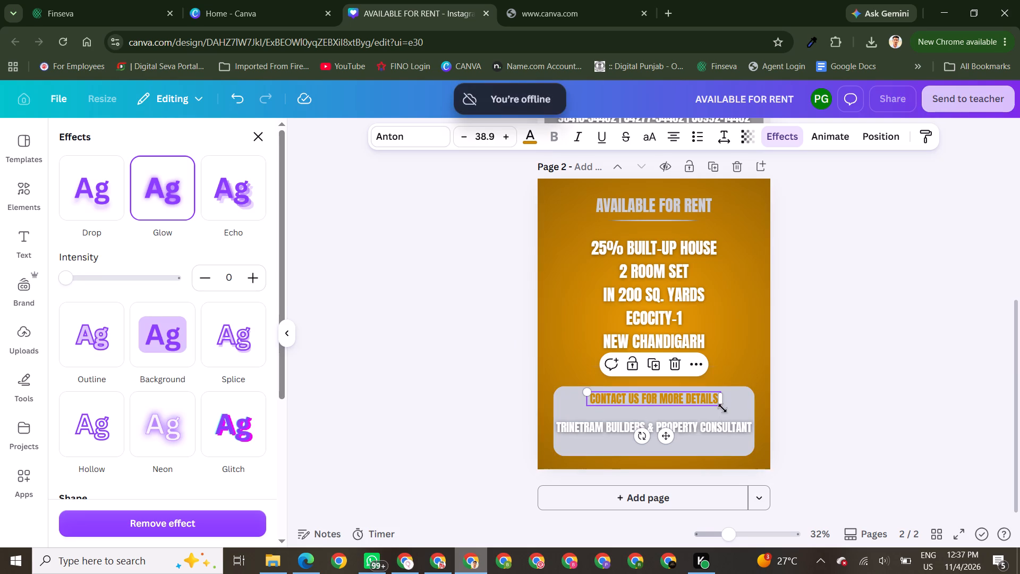
Shrink the CONTACT US FOR MORE DETAILS text to about size 33.1 and centre it near the rounded rectangle's upper edge.
left_click_drag(722, 408, 703, 402)
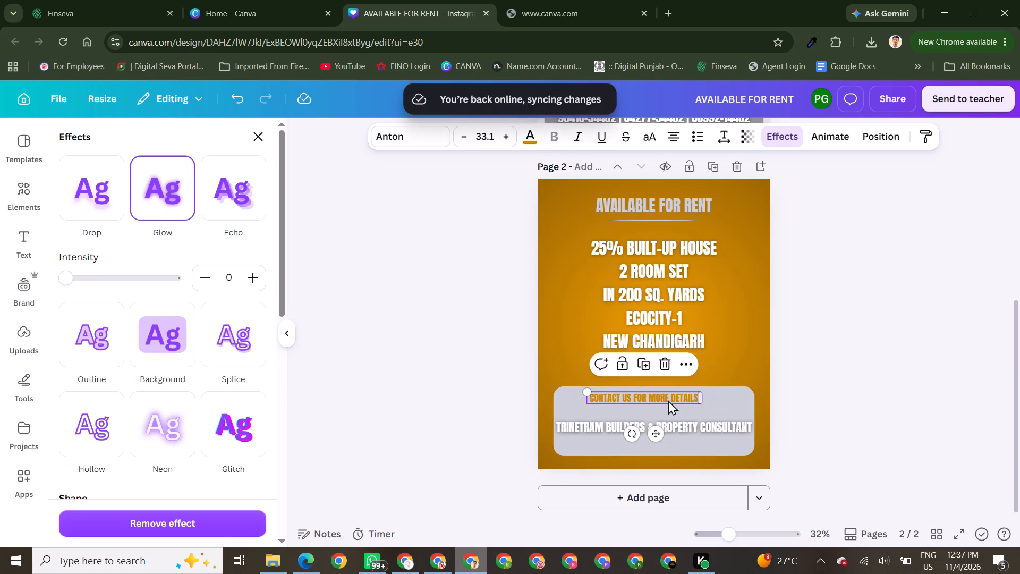
left_click_drag(665, 396, 673, 396)
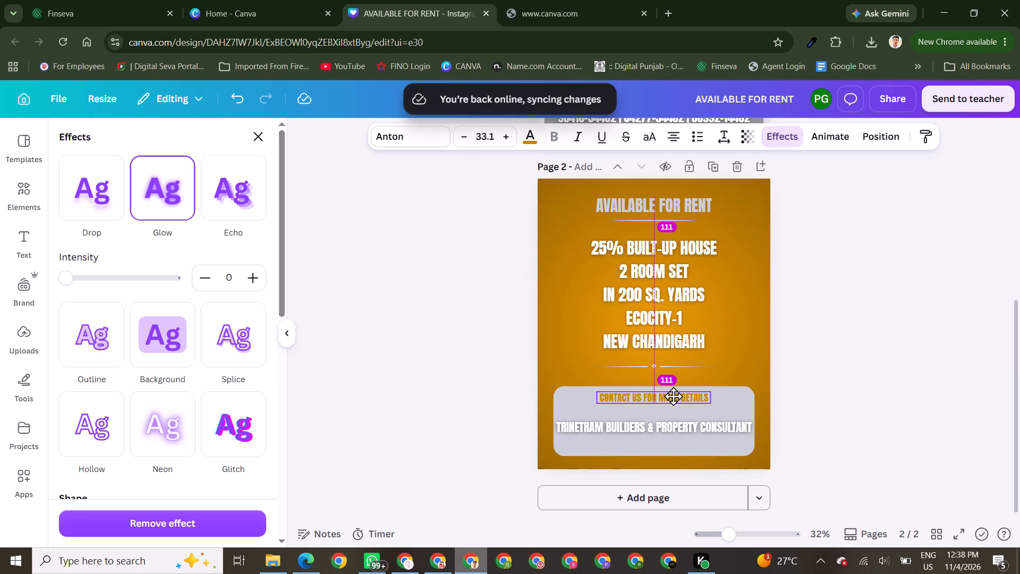
left_click_drag(673, 396, 673, 399)
triple_click(854, 385)
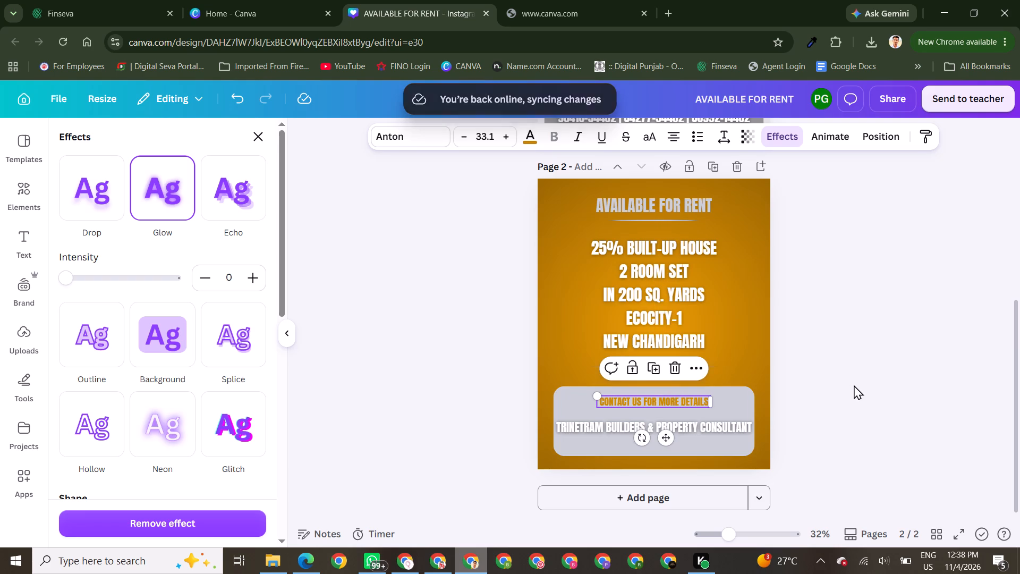
double_click(854, 385)
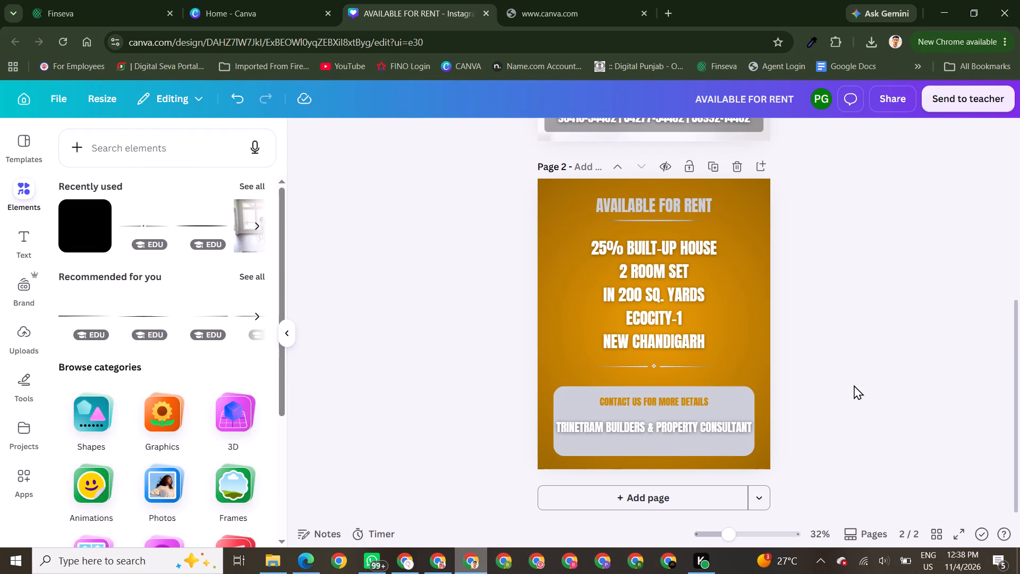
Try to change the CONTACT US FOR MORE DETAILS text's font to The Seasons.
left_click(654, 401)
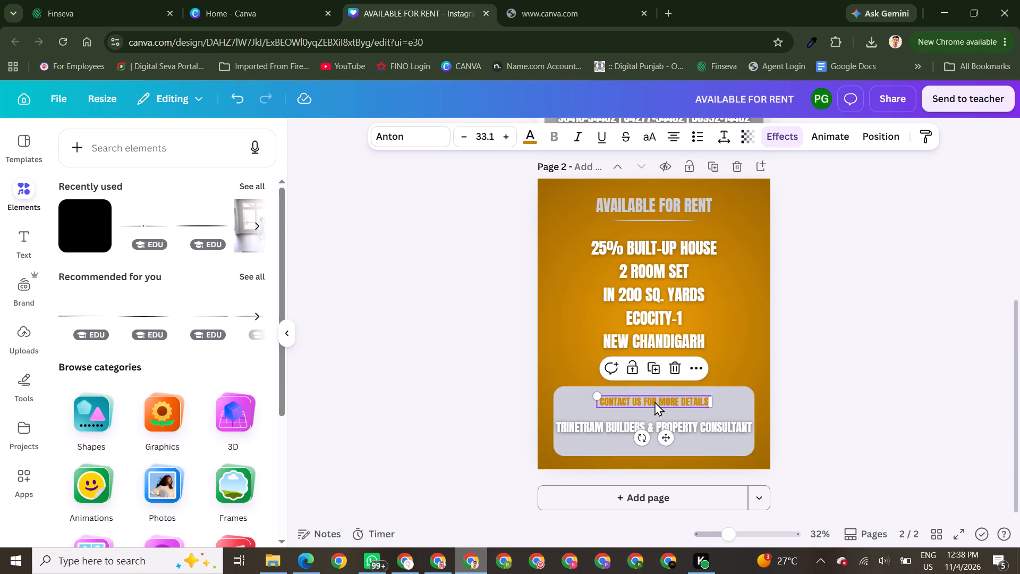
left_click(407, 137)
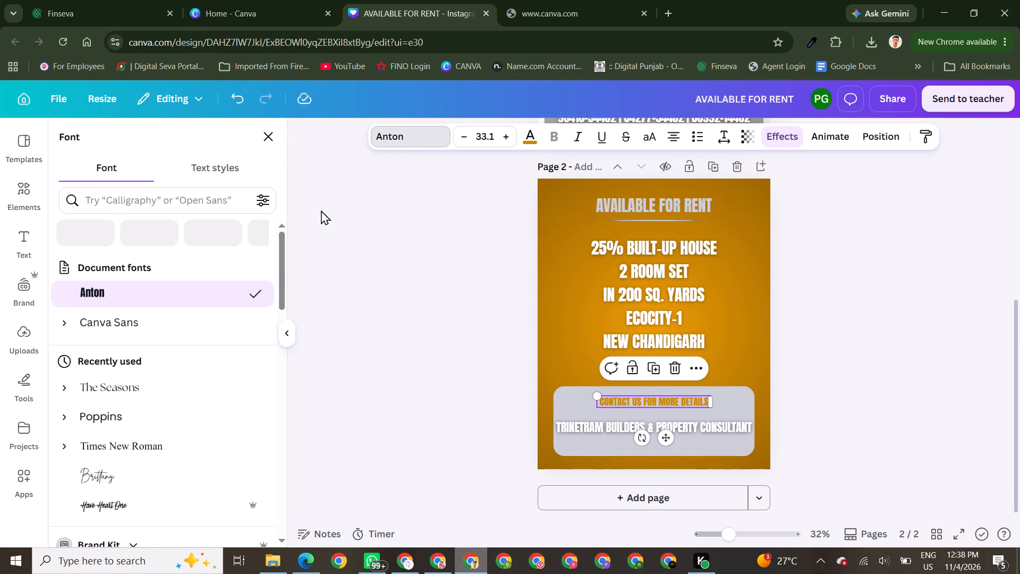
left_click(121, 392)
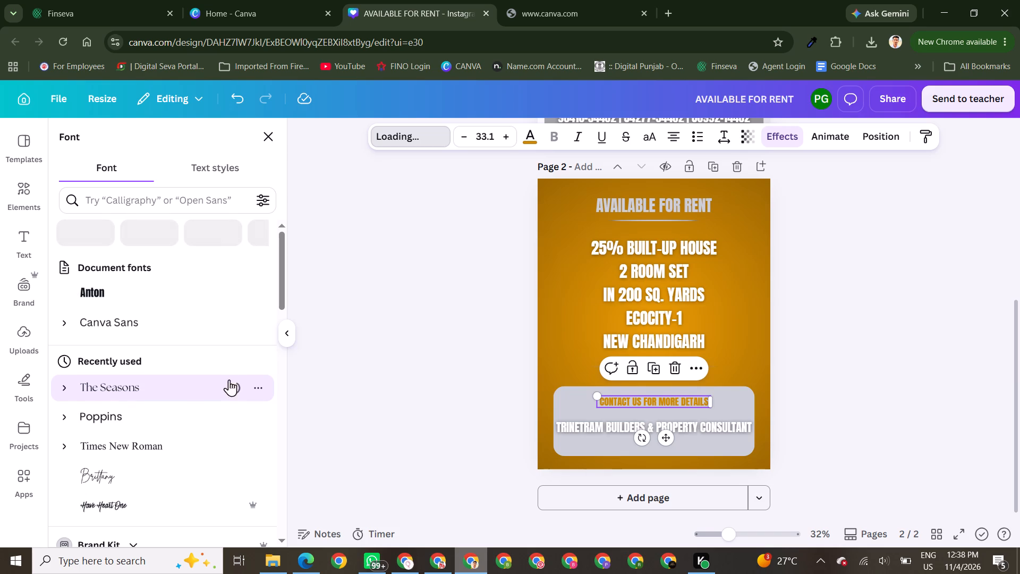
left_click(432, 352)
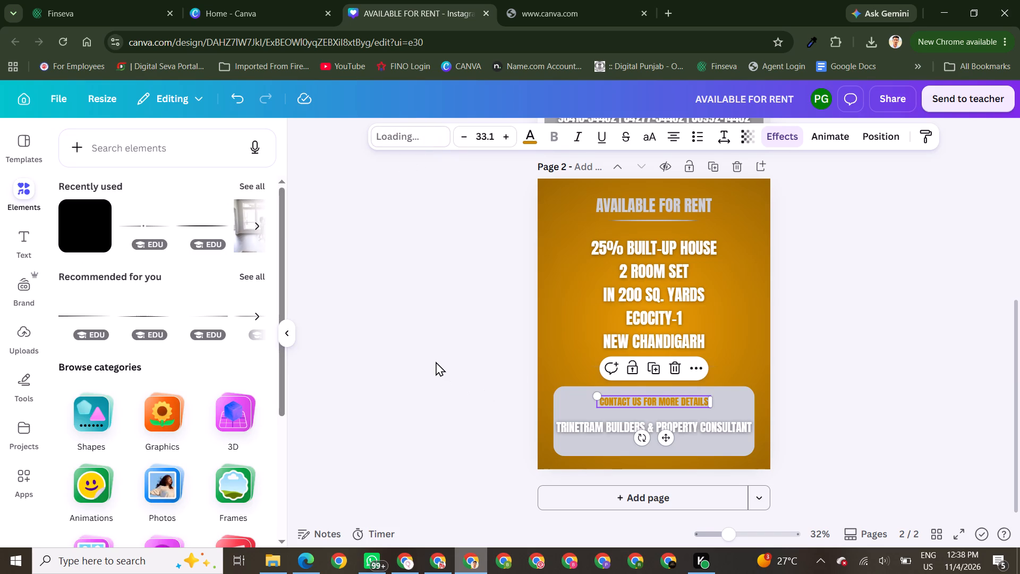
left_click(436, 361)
Shrink page 2's TRINETRAM BUILDERS & PROPERTY CONSULTANT text to about size 35.2 and centre it in the rounded rectangle.
left_click(650, 429)
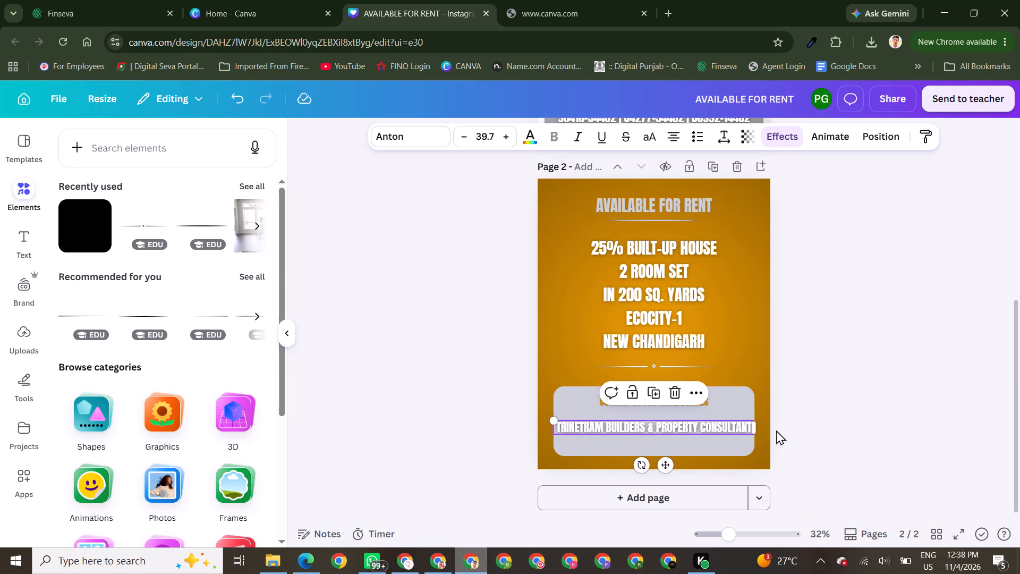
left_click_drag(754, 436, 731, 427)
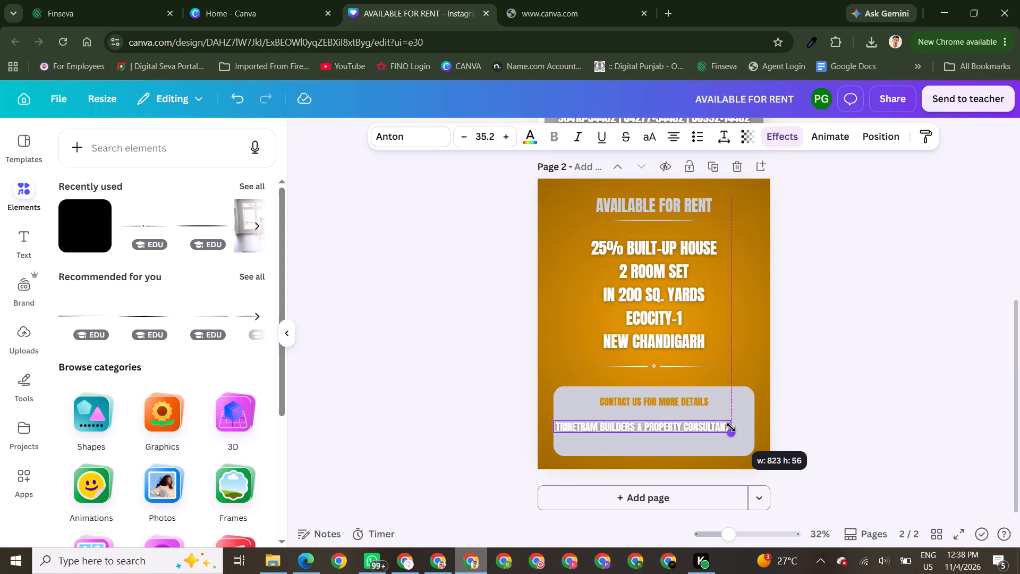
left_click_drag(656, 424, 670, 424)
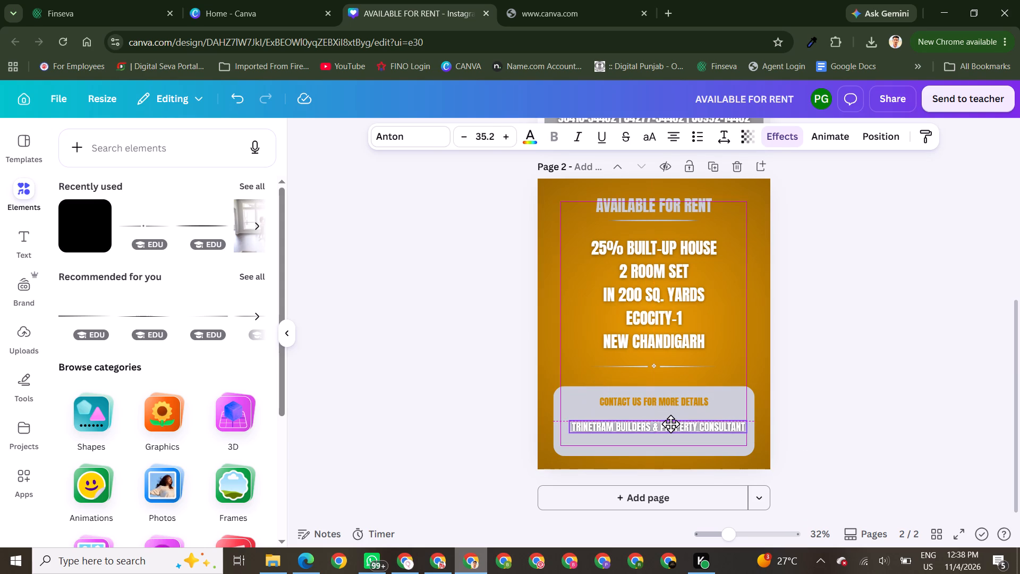
left_click_drag(670, 424, 668, 424)
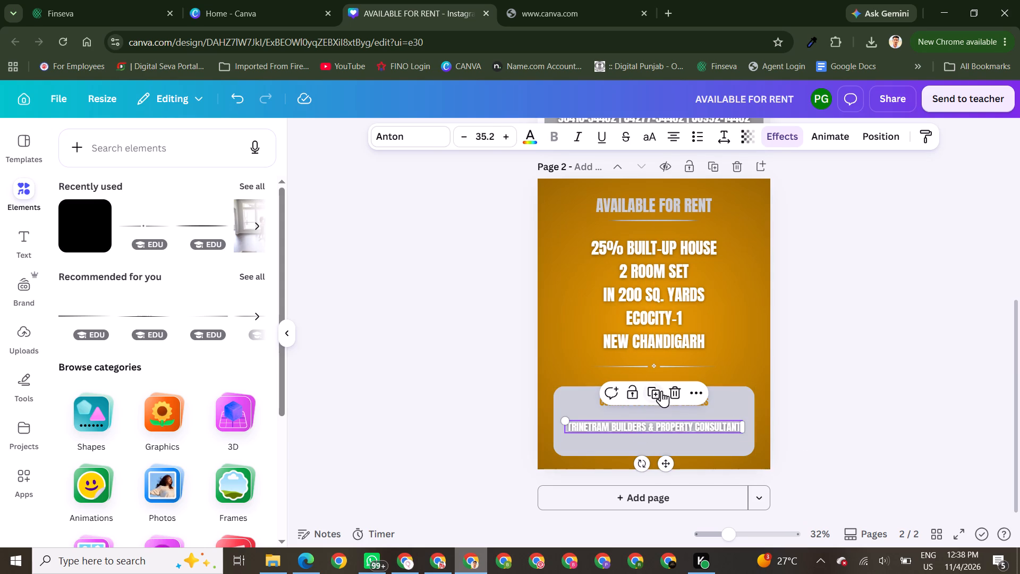
Duplicate page 2's TRINETRAM BUILDERS & PROPERTY CONSULTANT text directly below itself and replace the copy's content with page 1's phone-number line.
scroll(537, 260, "up", 1)
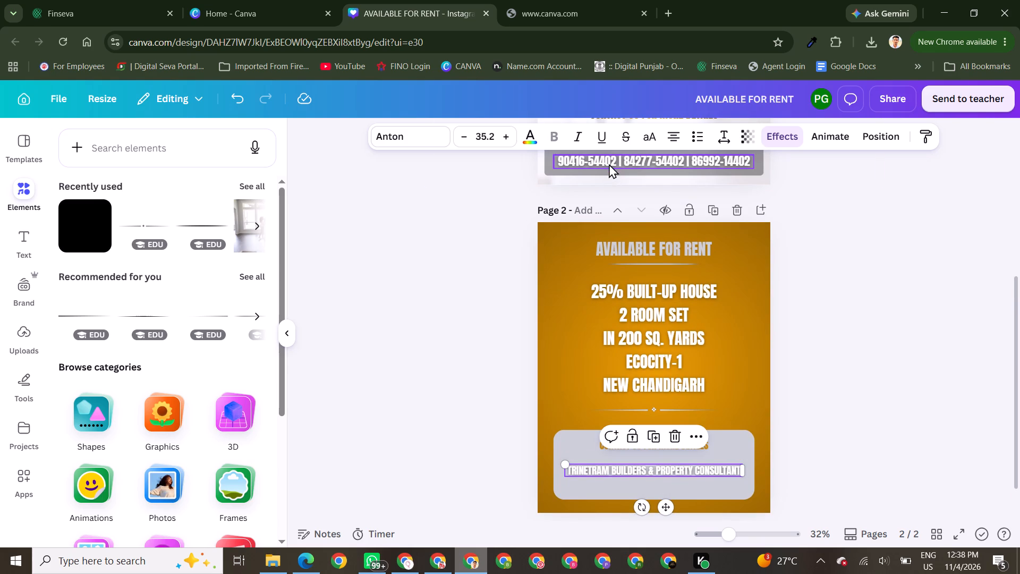
double_click(609, 164)
key("ctrl+a")
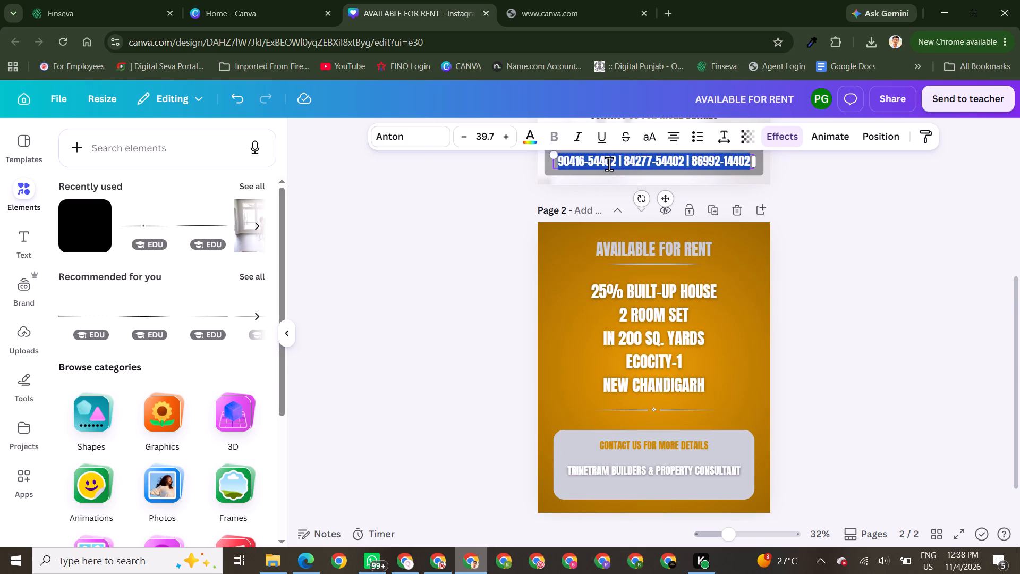
key("ctrl+c")
left_click(649, 471)
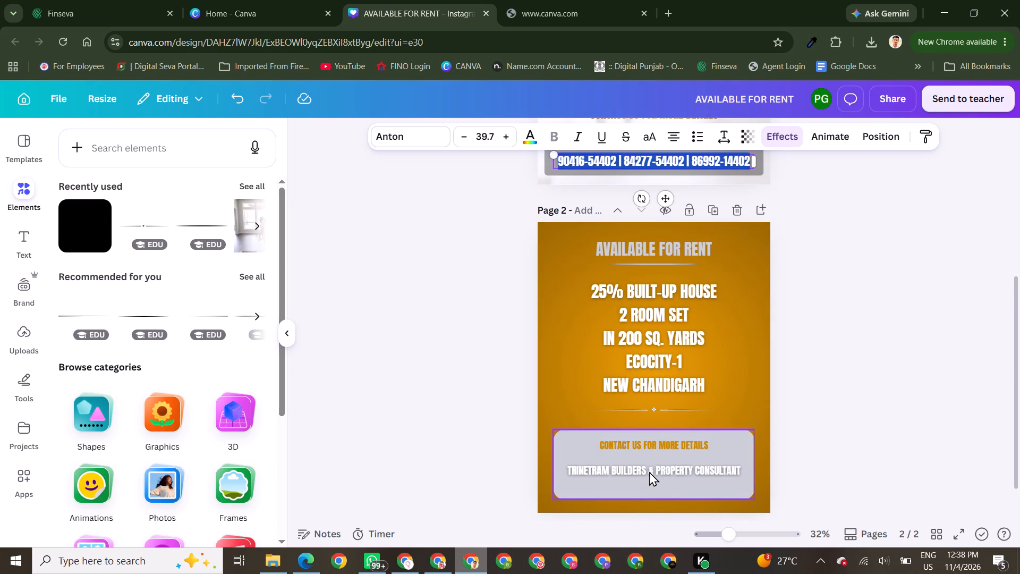
left_click(656, 432)
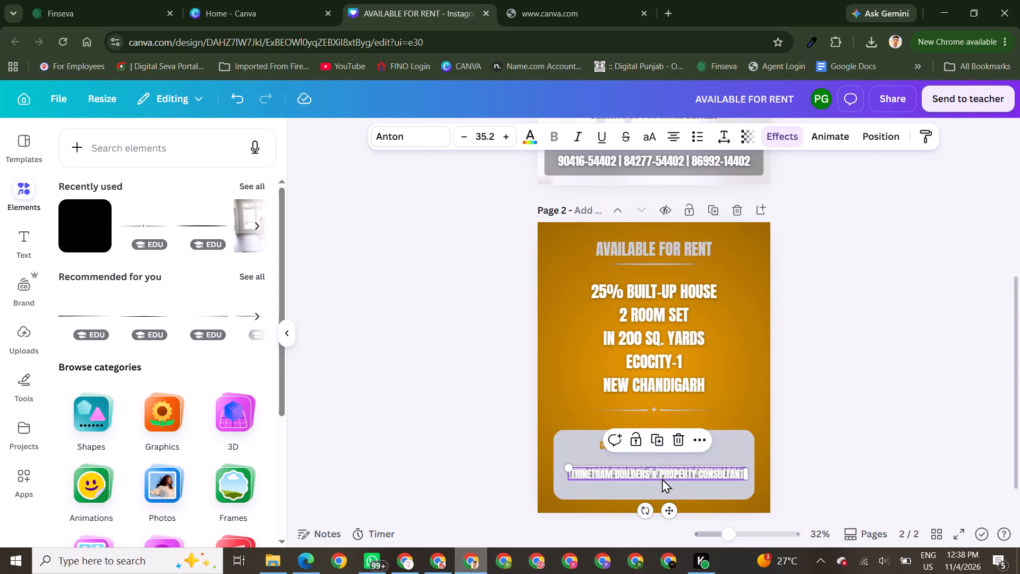
left_click_drag(662, 478, 658, 491)
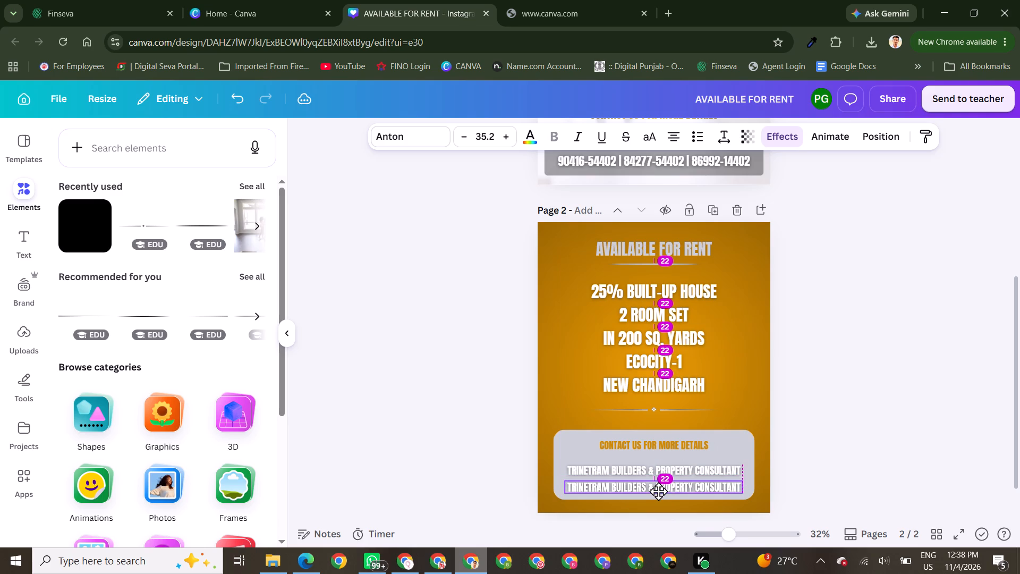
left_click_drag(658, 491, 659, 491)
left_click(659, 491)
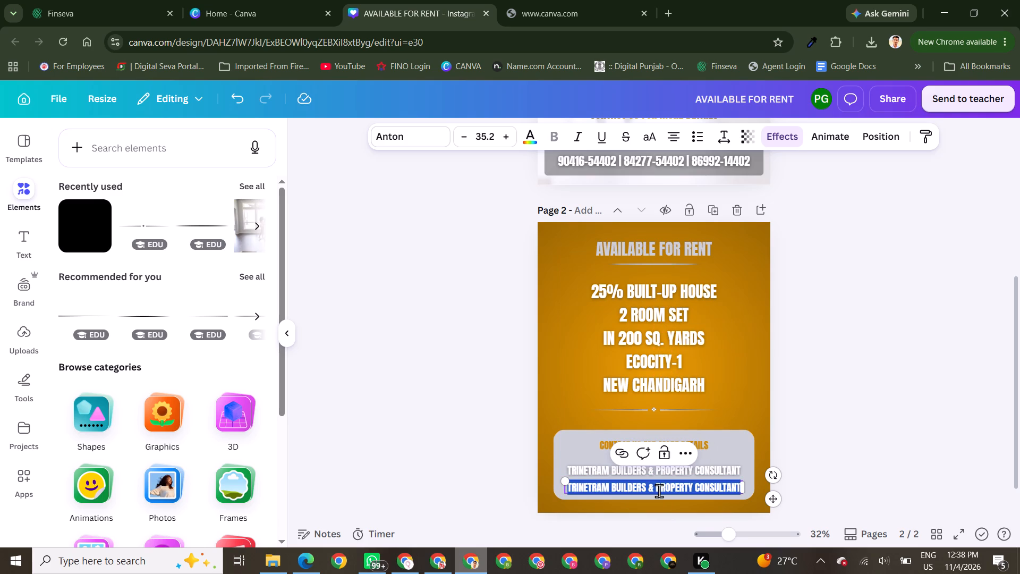
key("ctrl+v")
triple_click(863, 429)
left_click(863, 429)
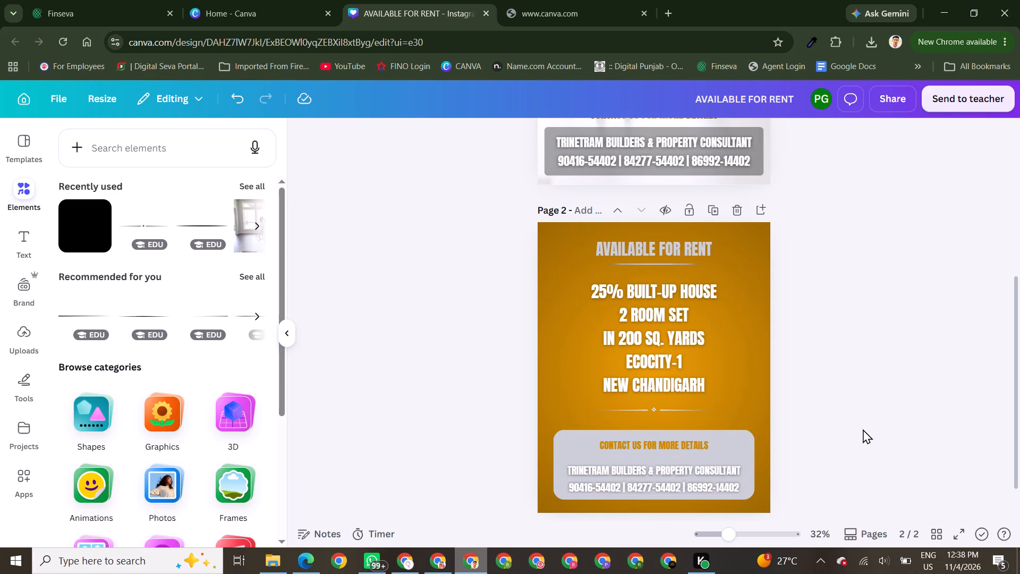
Nudge page 2's phone-number line slightly upward, closer to the company name.
left_click(643, 487)
key("Up")
key("Up")
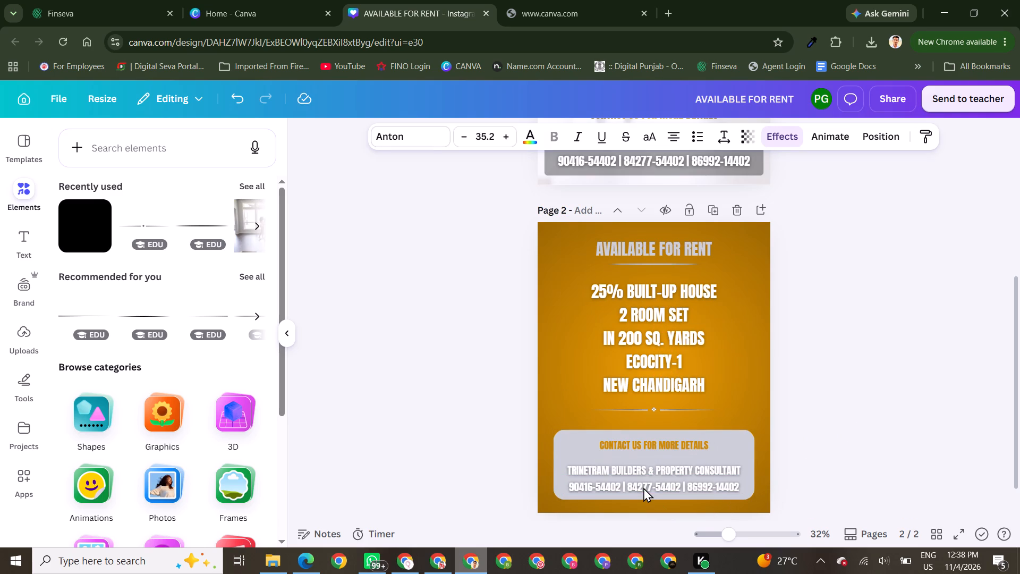
key("Up")
key("Up")
key("Up")
key("Up")
key("Up")
key("Up")
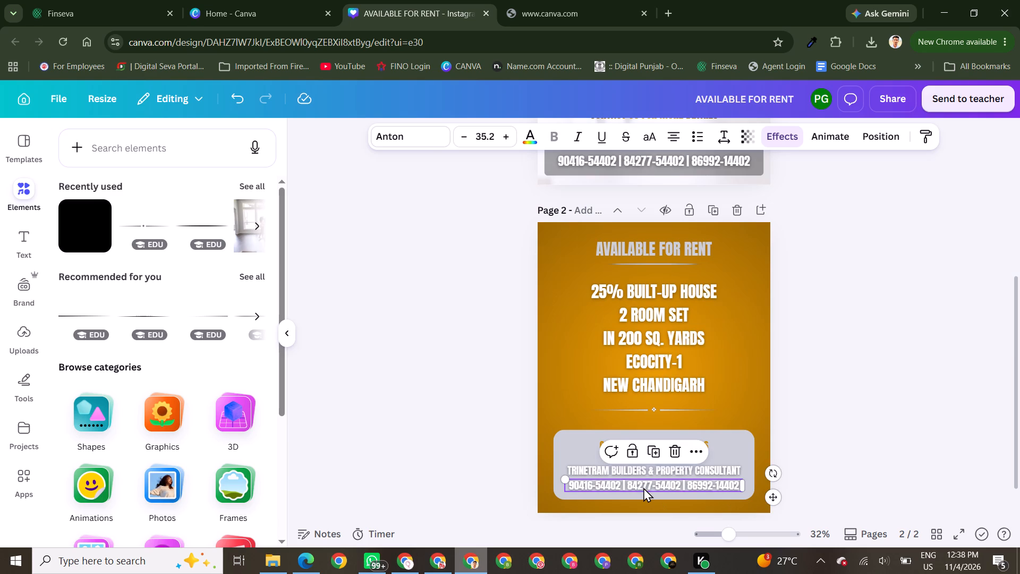
triple_click(876, 386)
double_click(876, 386)
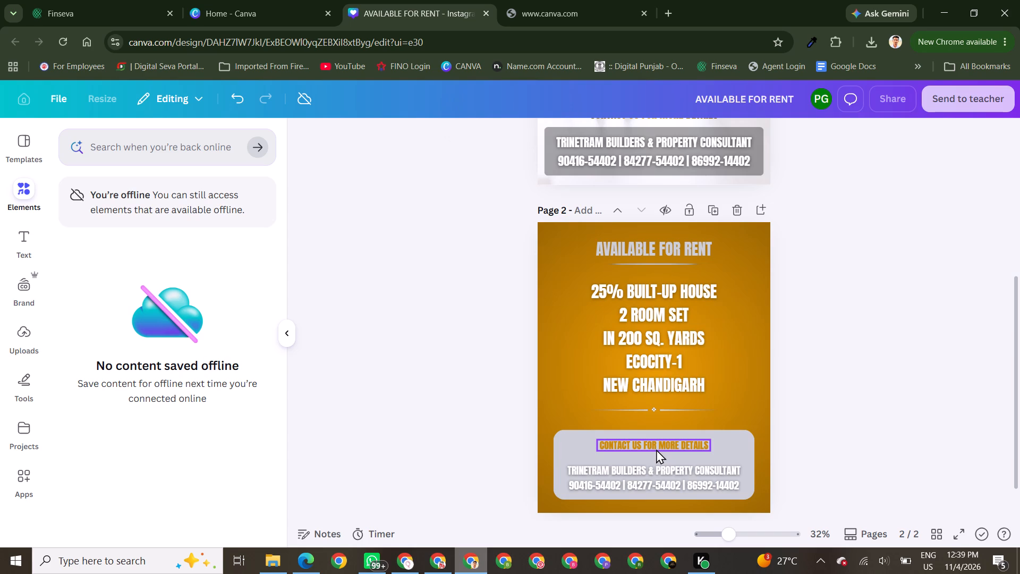
Copy the line under the AVAILABLE FOR RENT heading, centre it beneath CONTACT US FOR MORE DETAILS, and colour it golden orange.
left_click(661, 264)
key("ctrl+c")
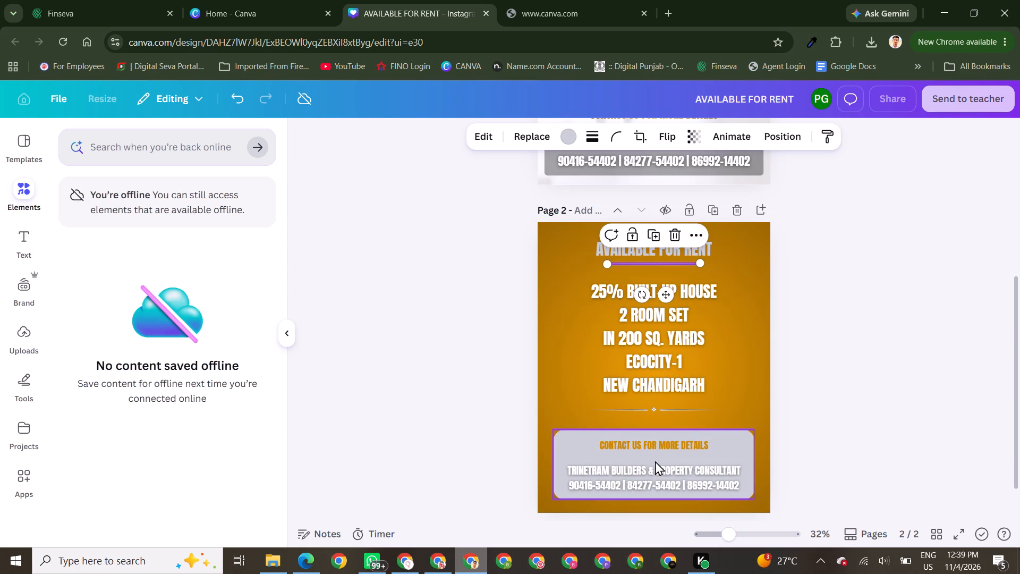
key("ctrl+v")
left_click_drag(670, 297, 661, 474)
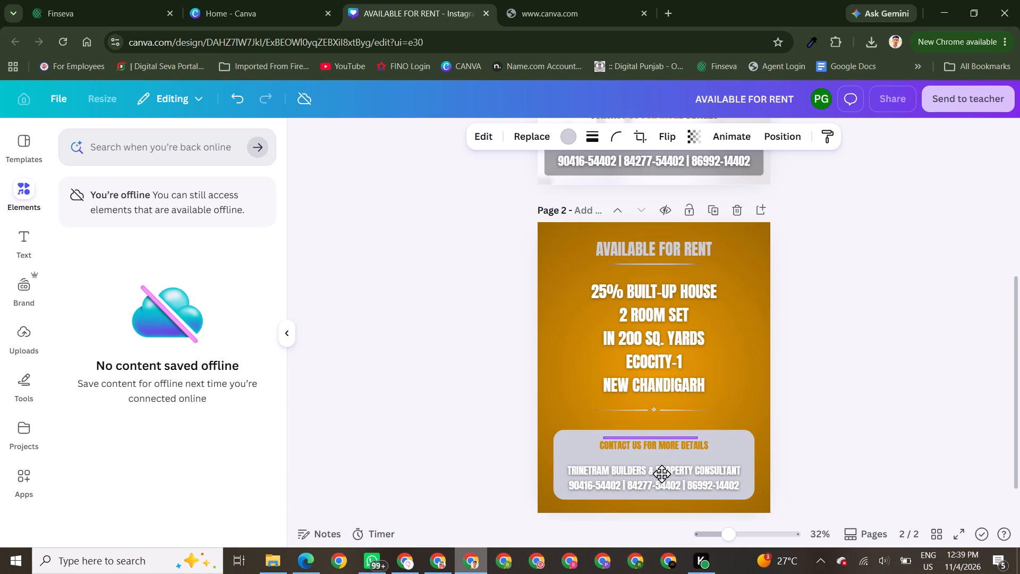
left_click_drag(661, 474, 669, 485)
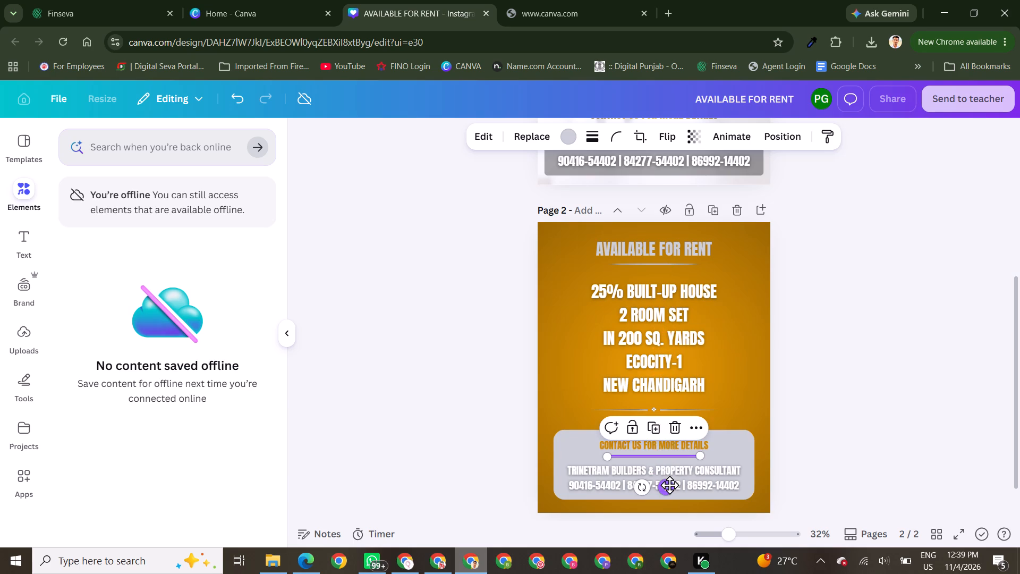
left_click(567, 140)
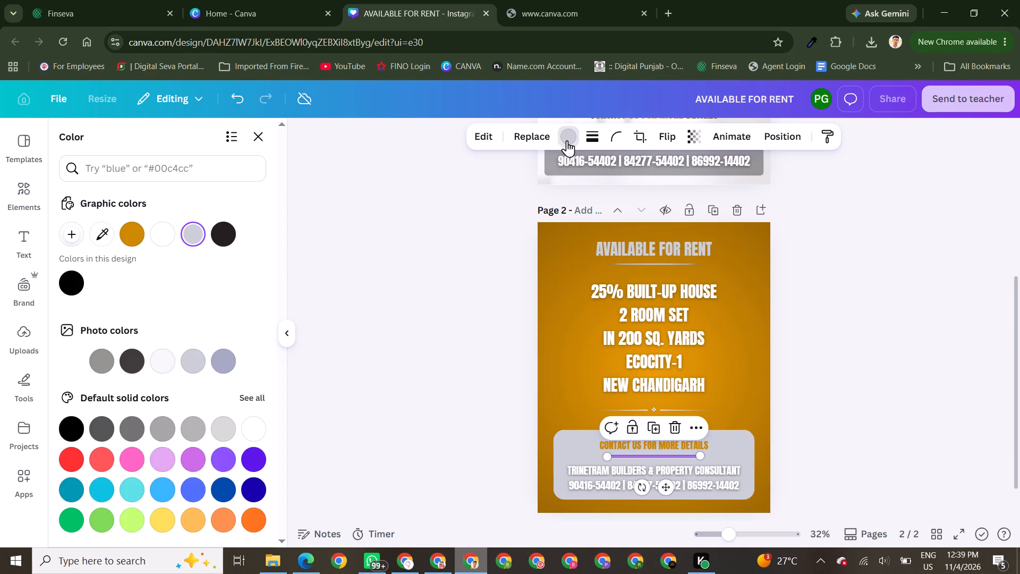
left_click(130, 233)
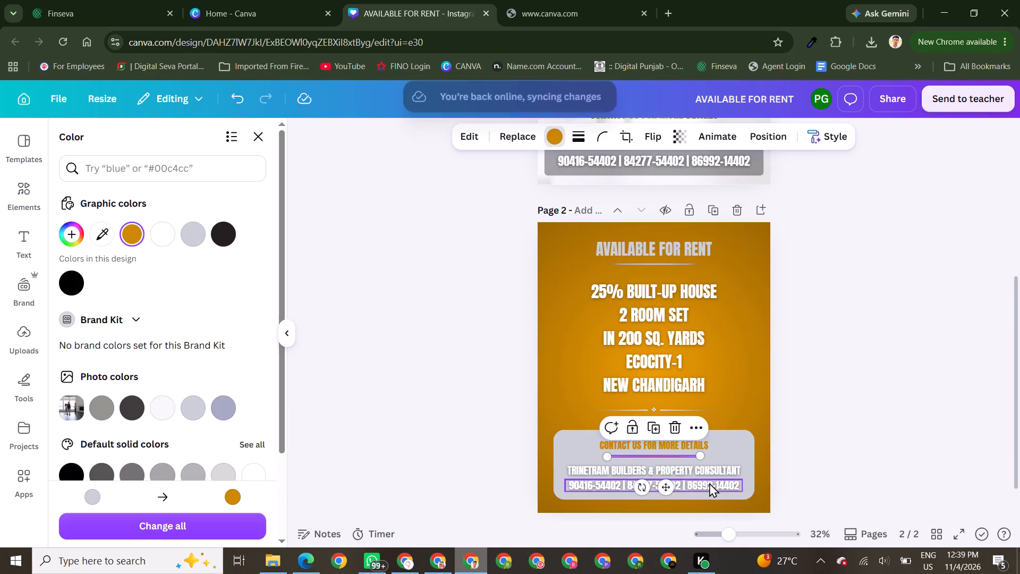
Colour page 2's TRINETRAM BUILDERS & PROPERTY CONSULTANT text black and change its effect to Drop.
left_click(707, 468)
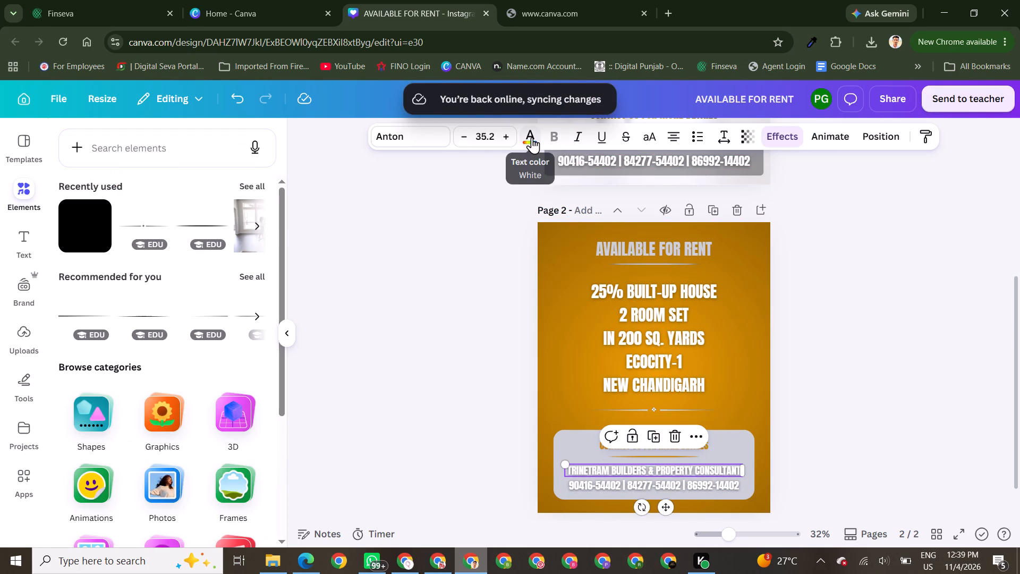
left_click(532, 137)
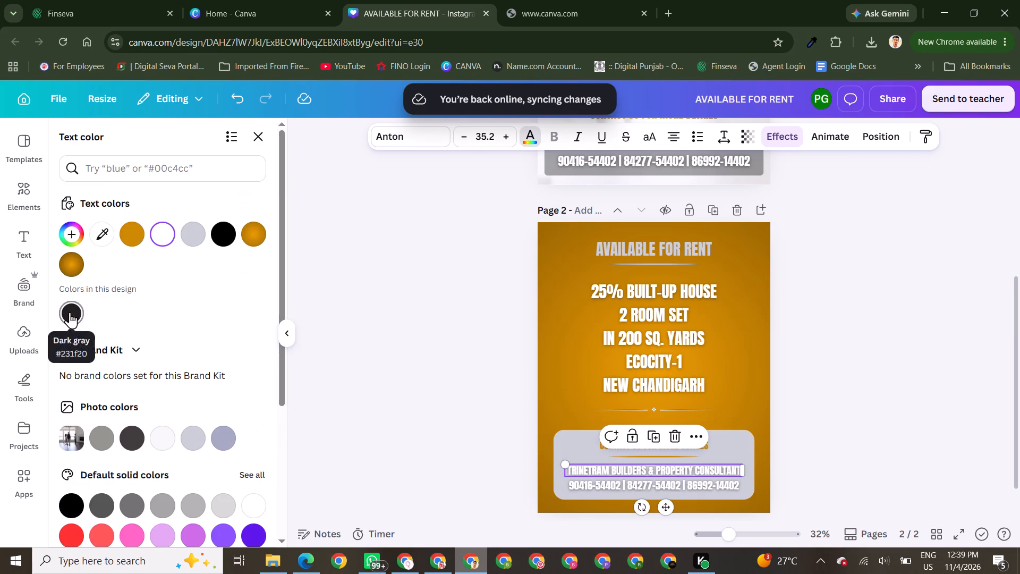
left_click(225, 230)
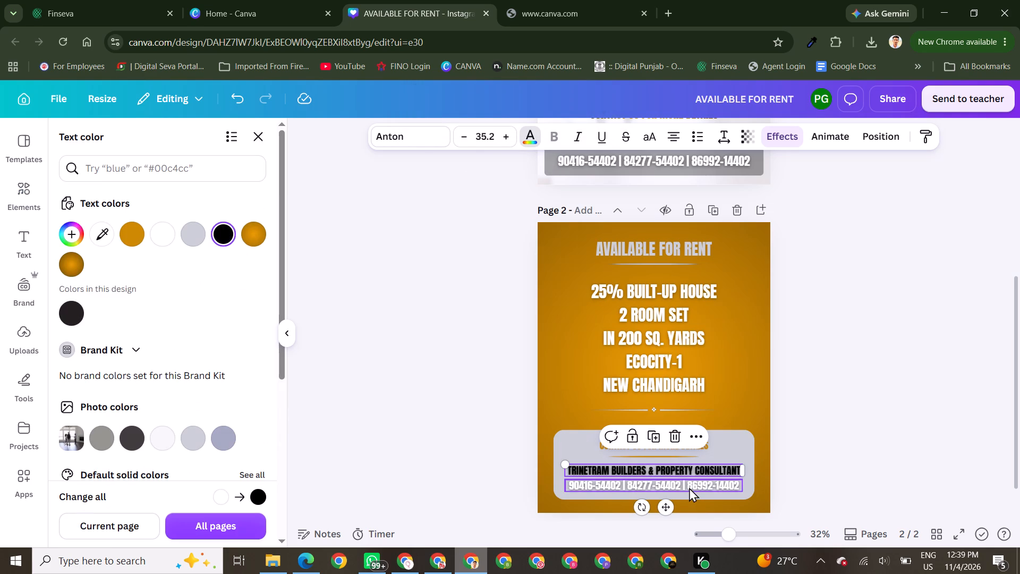
left_click(788, 132)
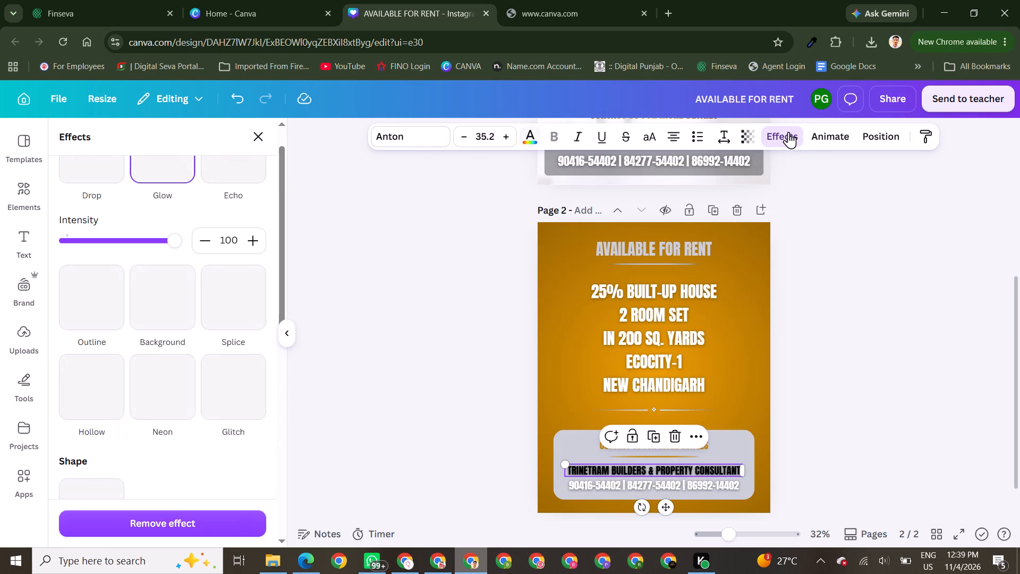
left_click(99, 167)
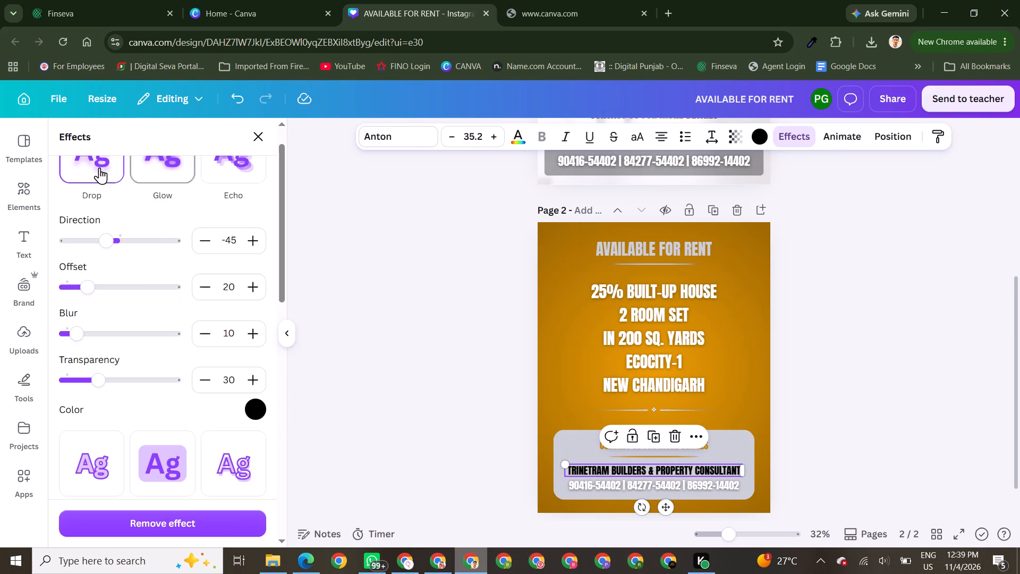
Change the effect on page 2's phone-number line to Drop with a black (#000000) shadow.
left_click(685, 484)
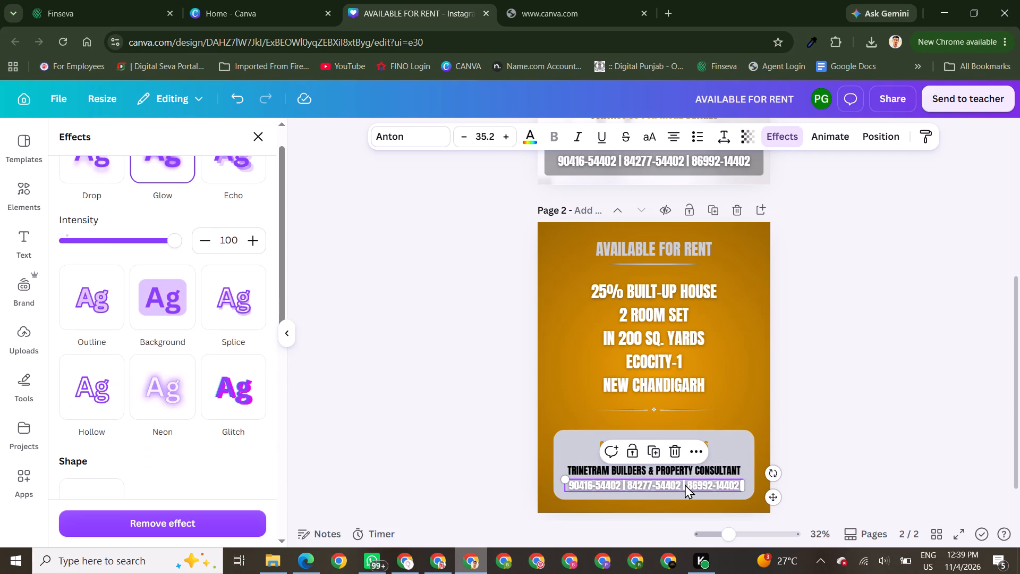
left_click(783, 138)
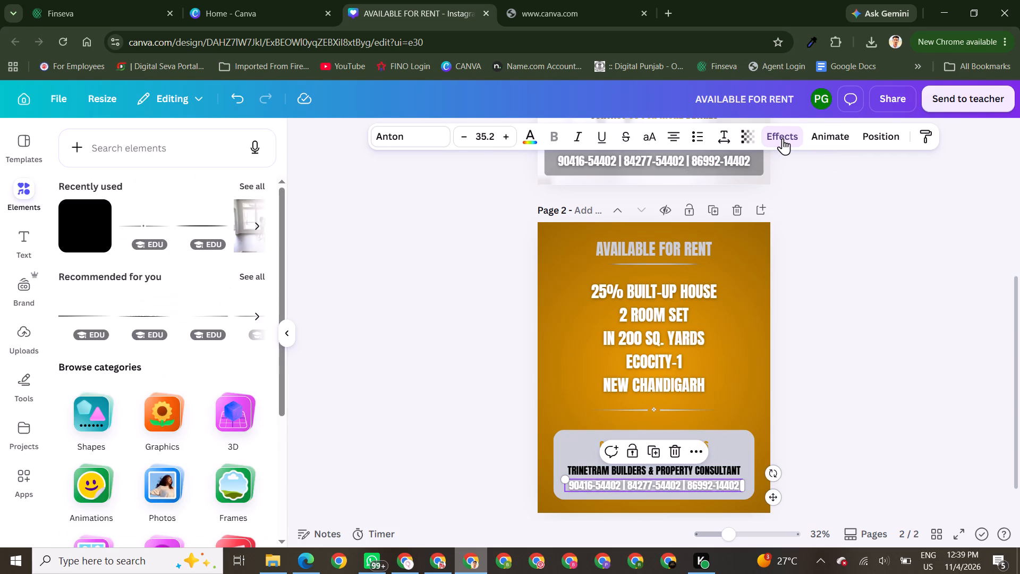
left_click(783, 138)
left_click(86, 169)
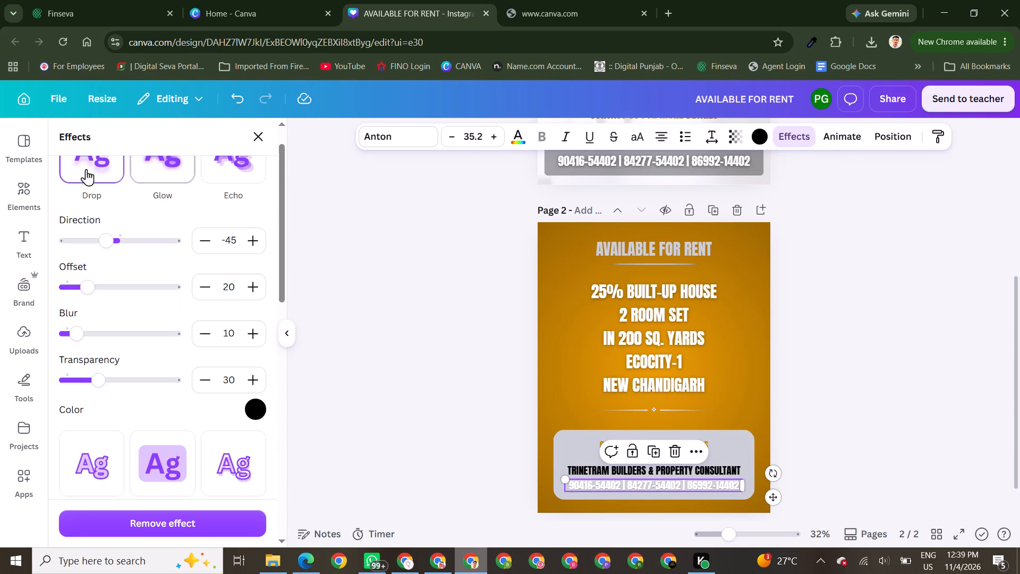
left_click(752, 143)
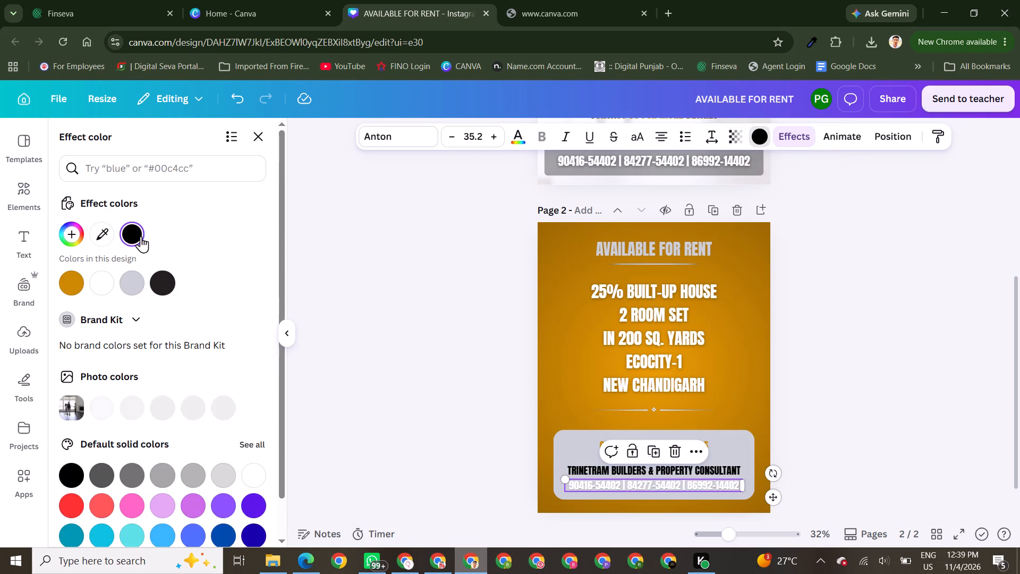
left_click(163, 279)
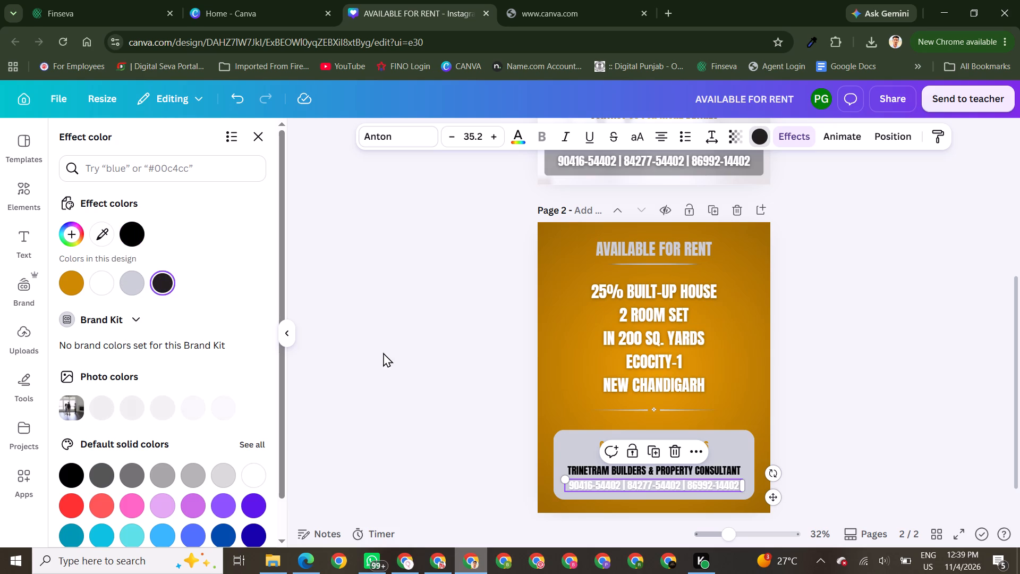
left_click(137, 231)
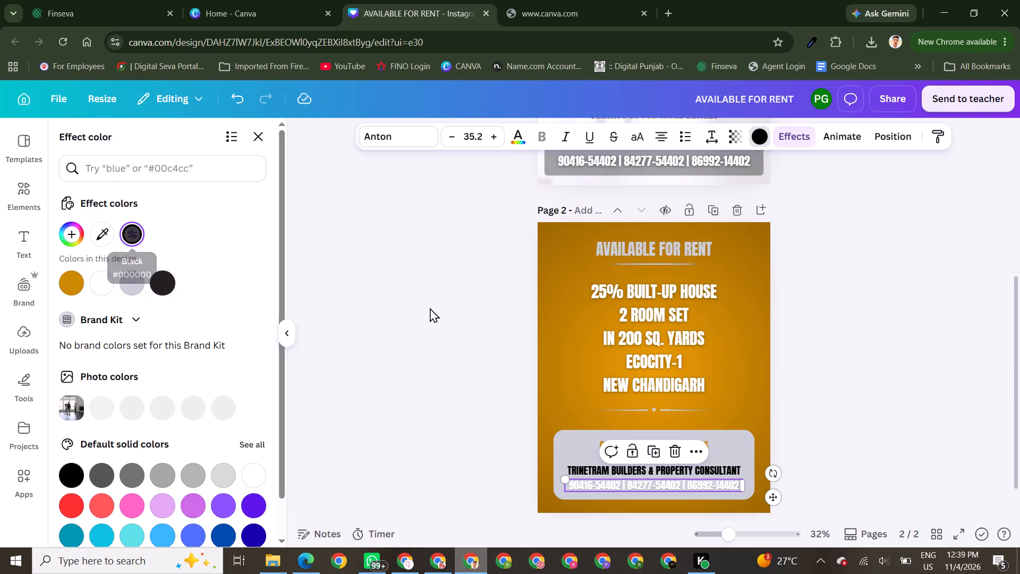
triple_click(431, 308)
Set the text colour of page 2's phone-number line to black (#000000).
left_click(635, 479)
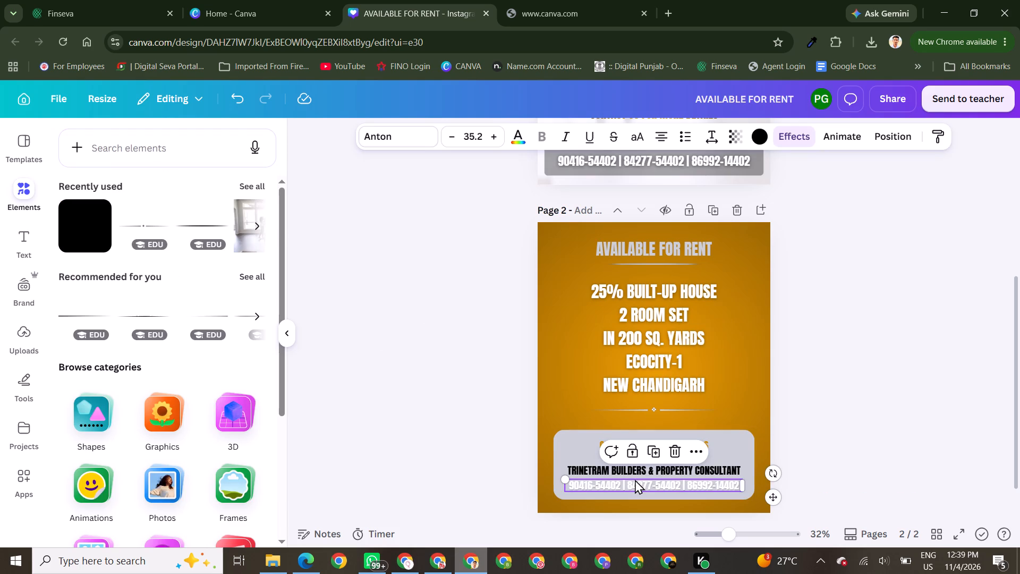
left_click(514, 128)
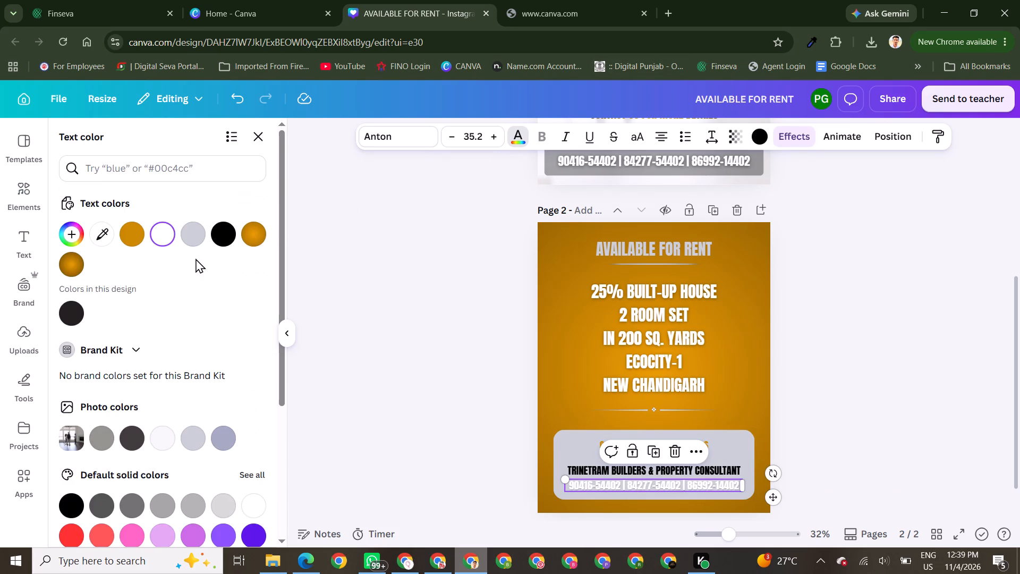
left_click(72, 310)
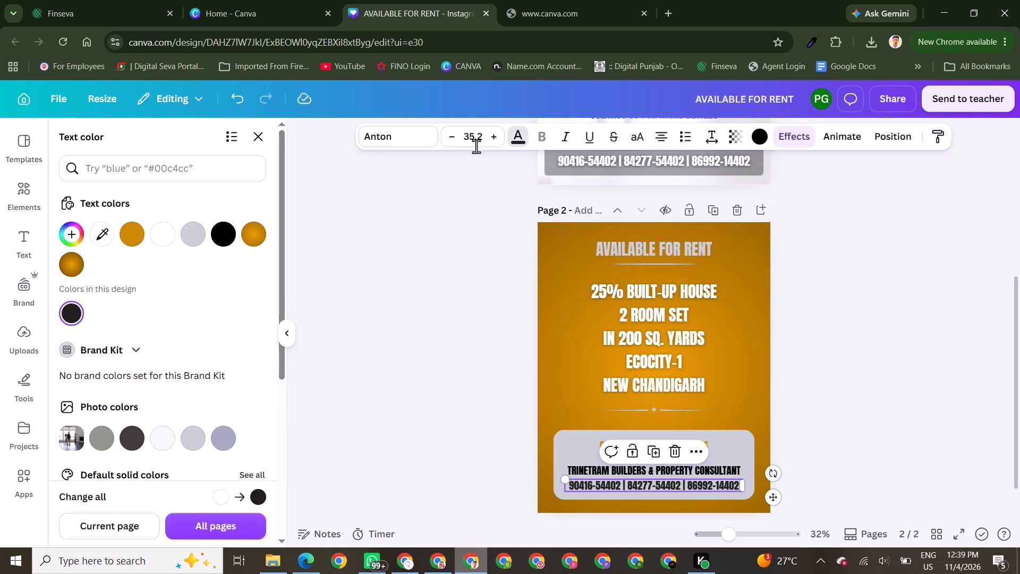
left_click(219, 241)
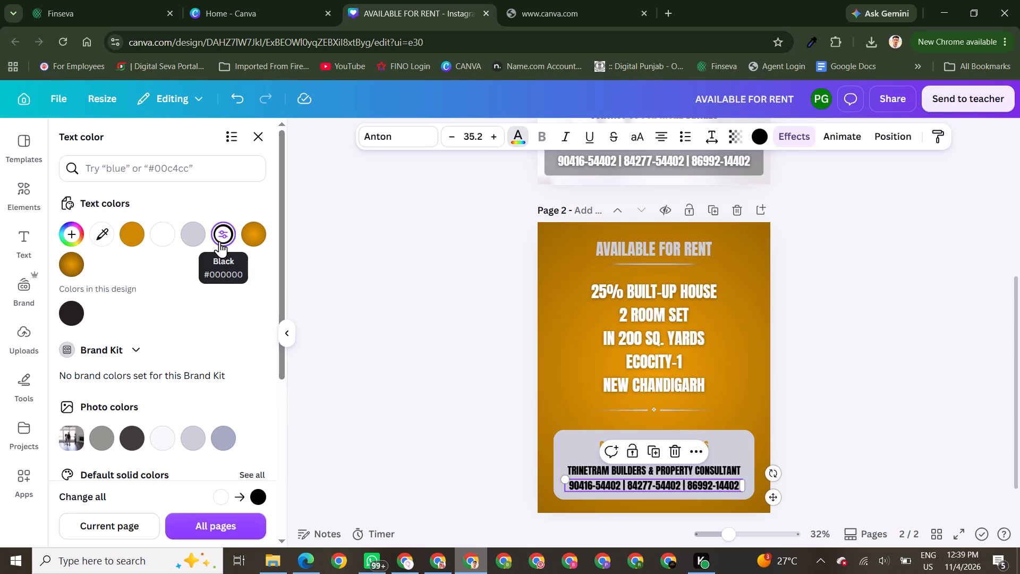
triple_click(401, 308)
triple_click(401, 308)
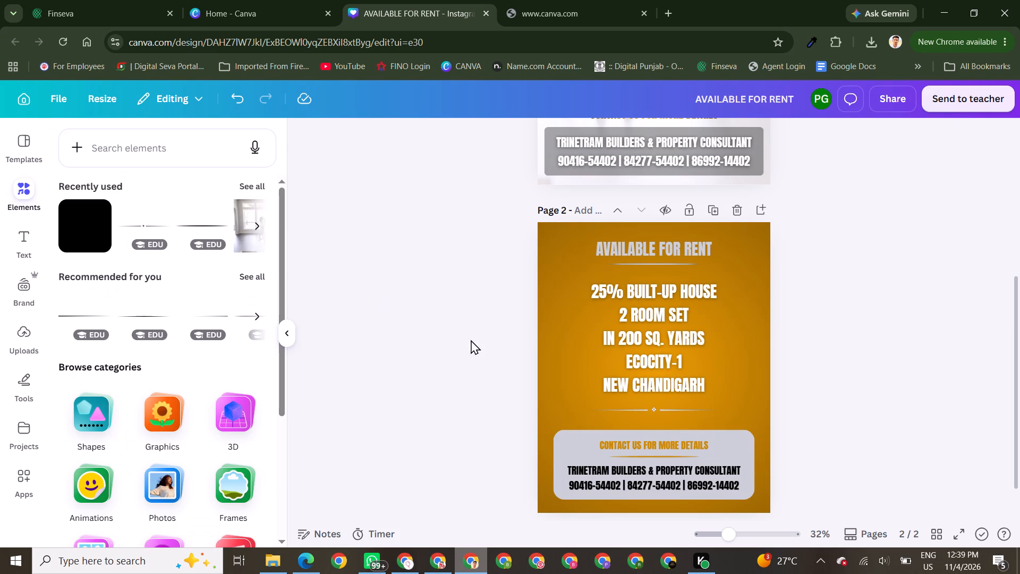
Make page 2's TRINETRAM BUILDERS & PROPERTY CONSULTANT text partly transparent so the black softens to dark grey.
left_click(686, 470)
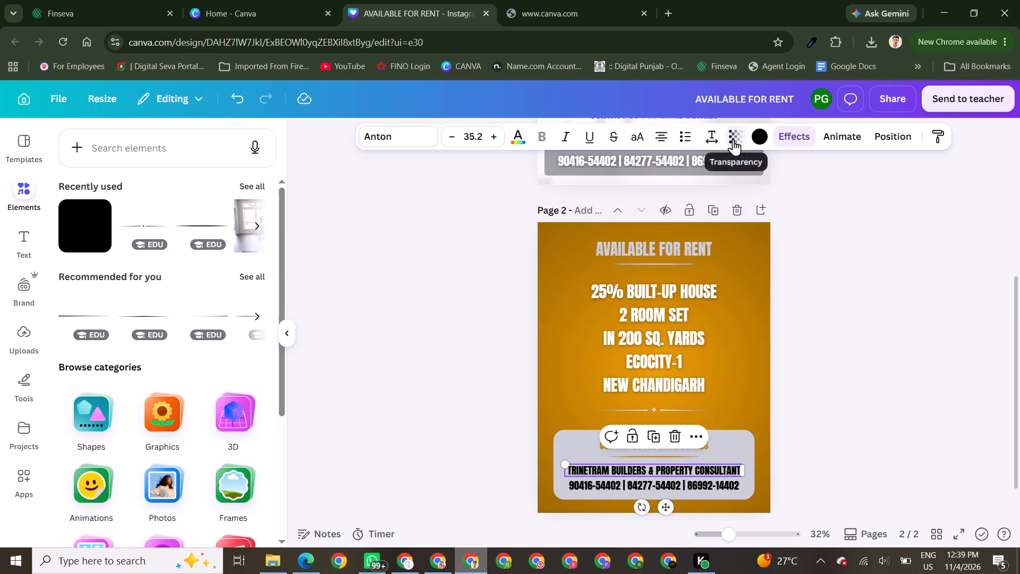
left_click(733, 139)
left_click_drag(764, 190, 727, 189)
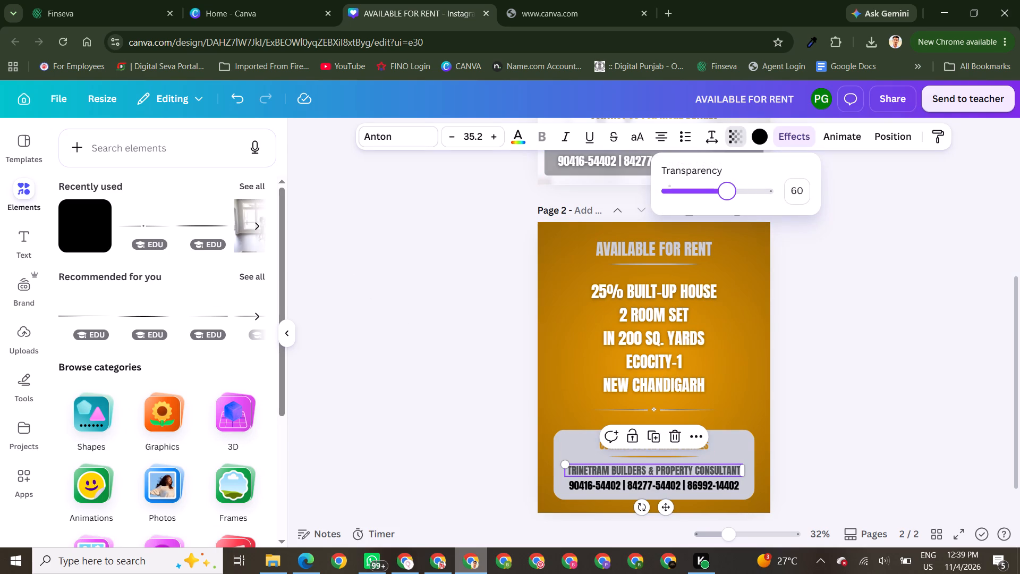
left_click_drag(727, 189, 734, 189)
Set the transparency of page 2's phone-number line to 66.
left_click(669, 487)
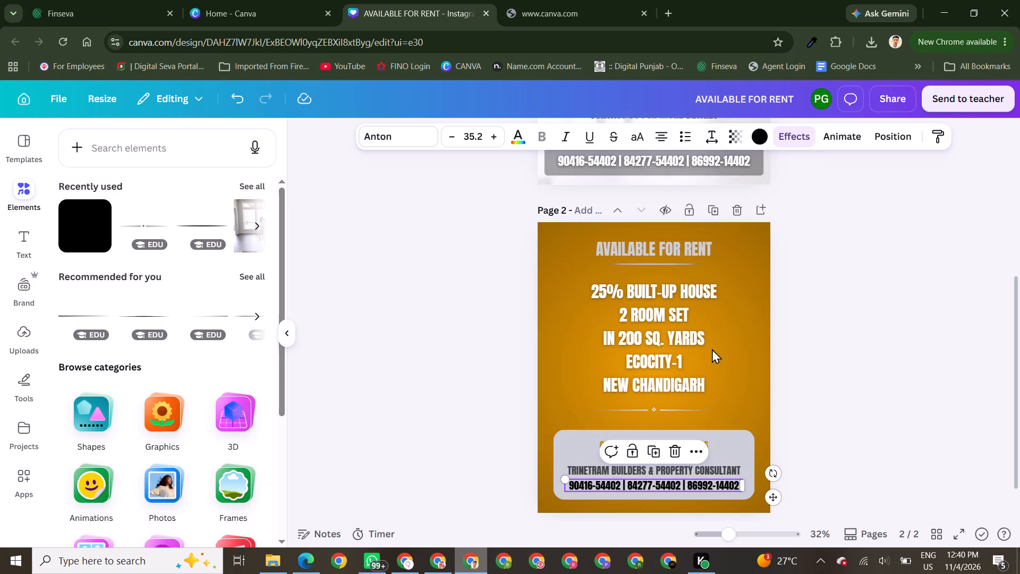
left_click(734, 139)
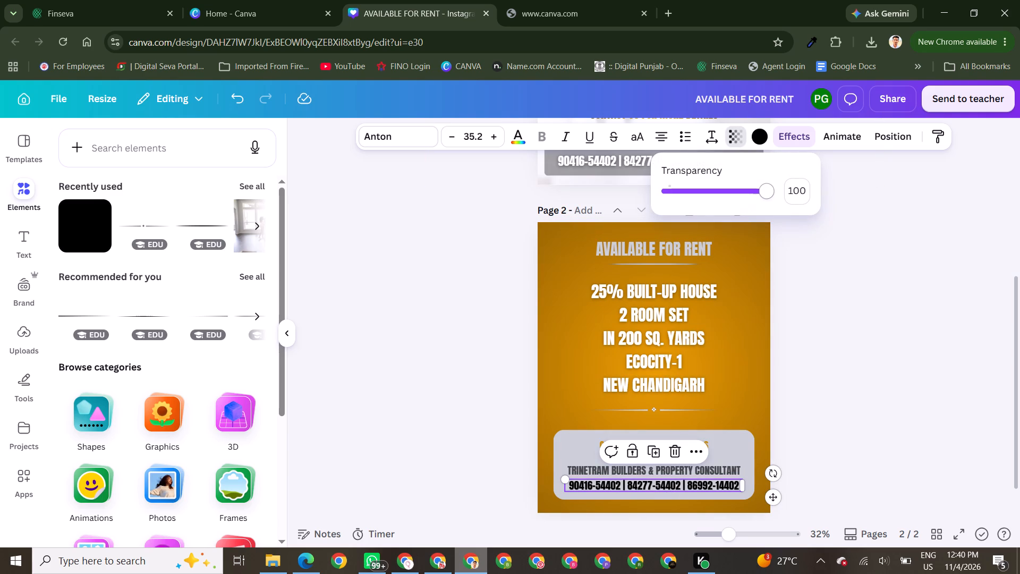
left_click_drag(762, 188, 733, 188)
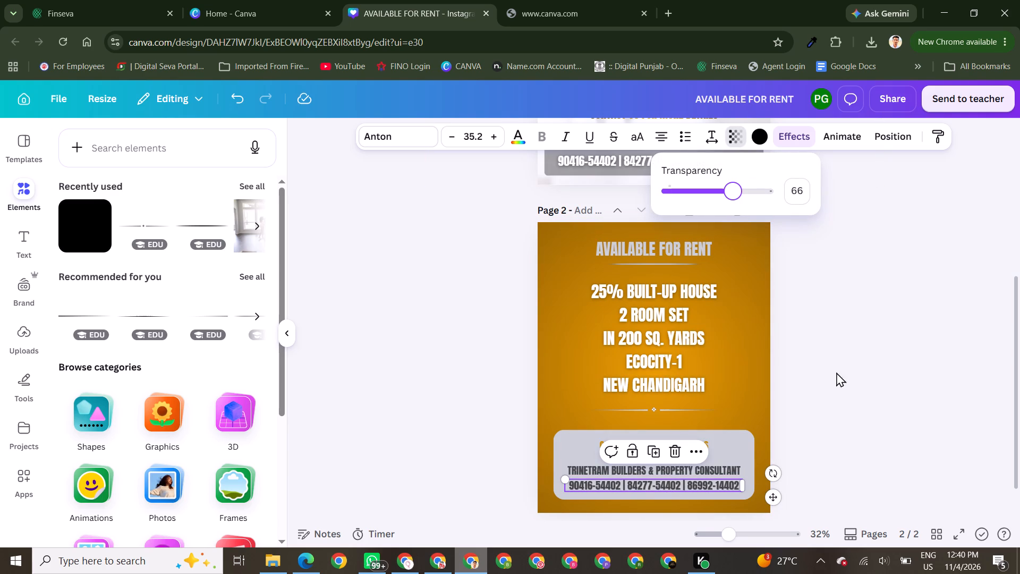
triple_click(855, 376)
double_click(855, 376)
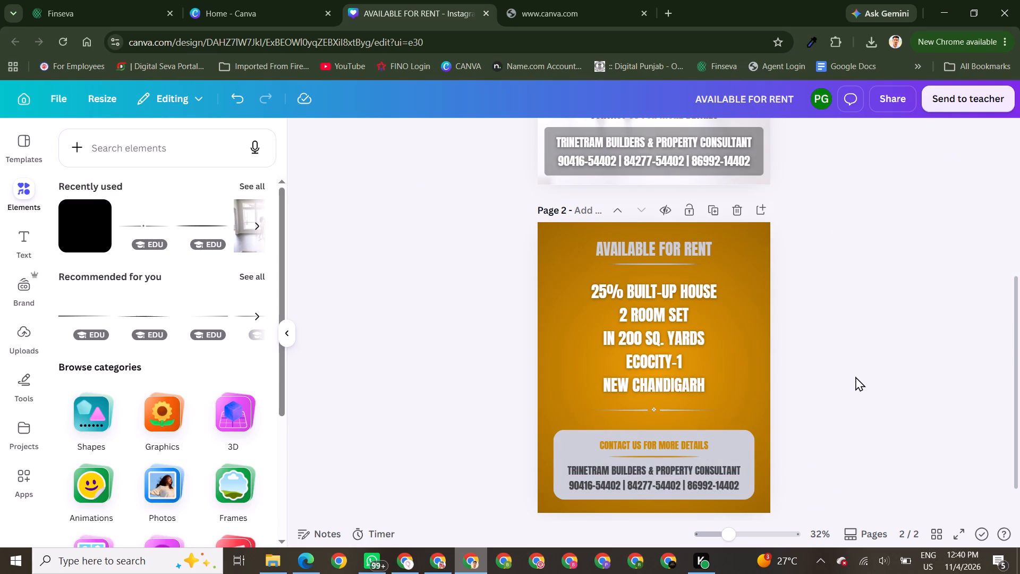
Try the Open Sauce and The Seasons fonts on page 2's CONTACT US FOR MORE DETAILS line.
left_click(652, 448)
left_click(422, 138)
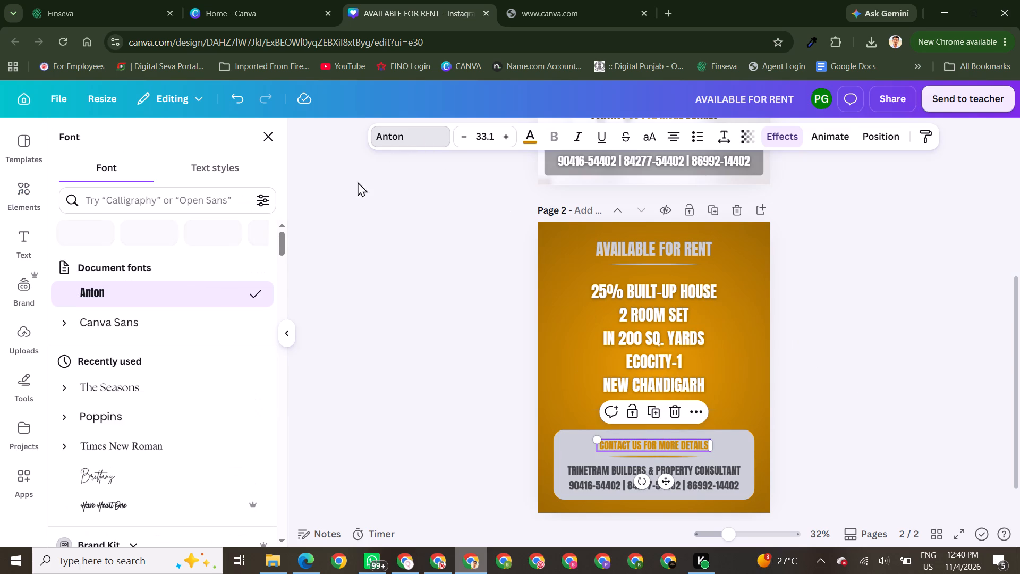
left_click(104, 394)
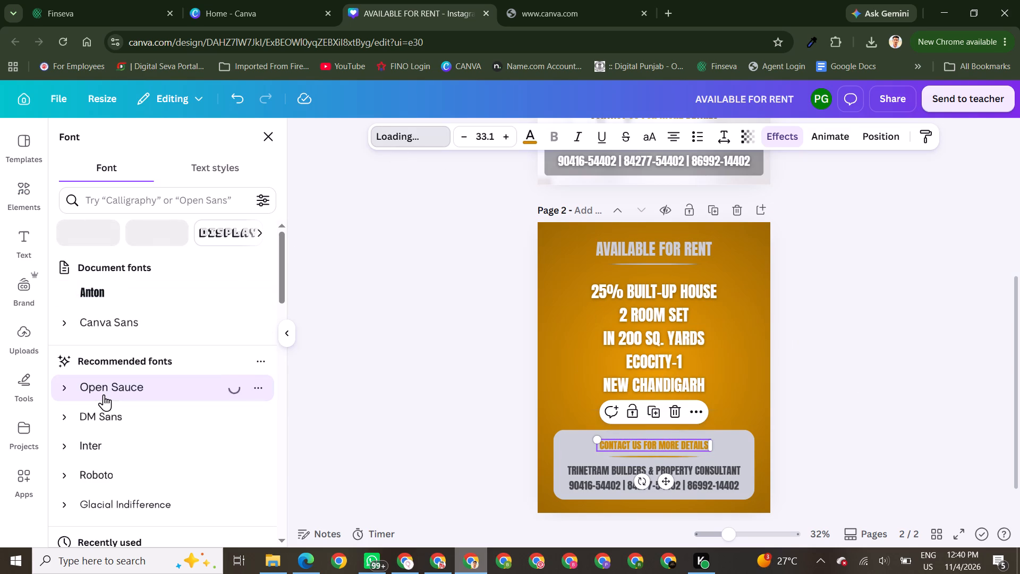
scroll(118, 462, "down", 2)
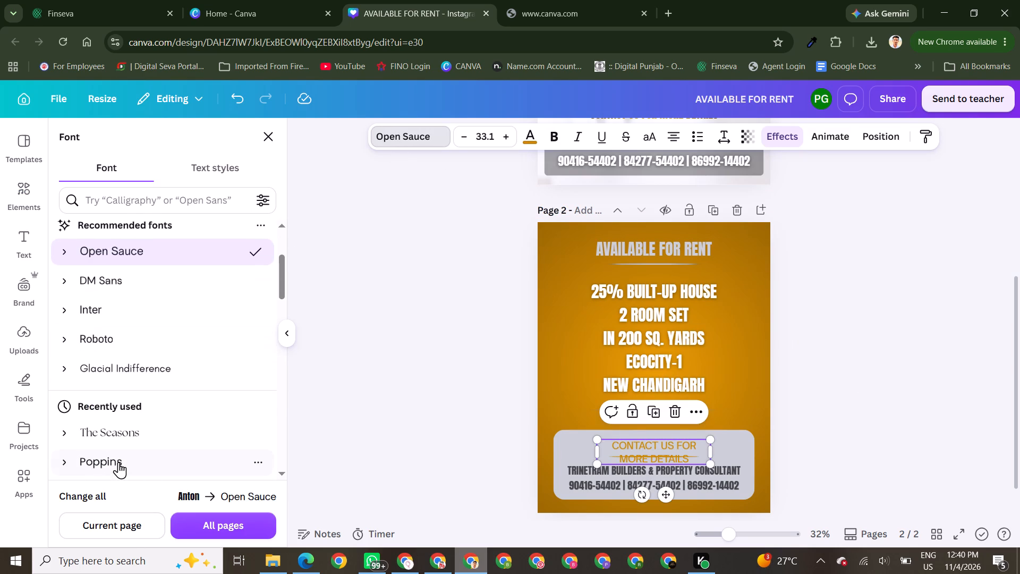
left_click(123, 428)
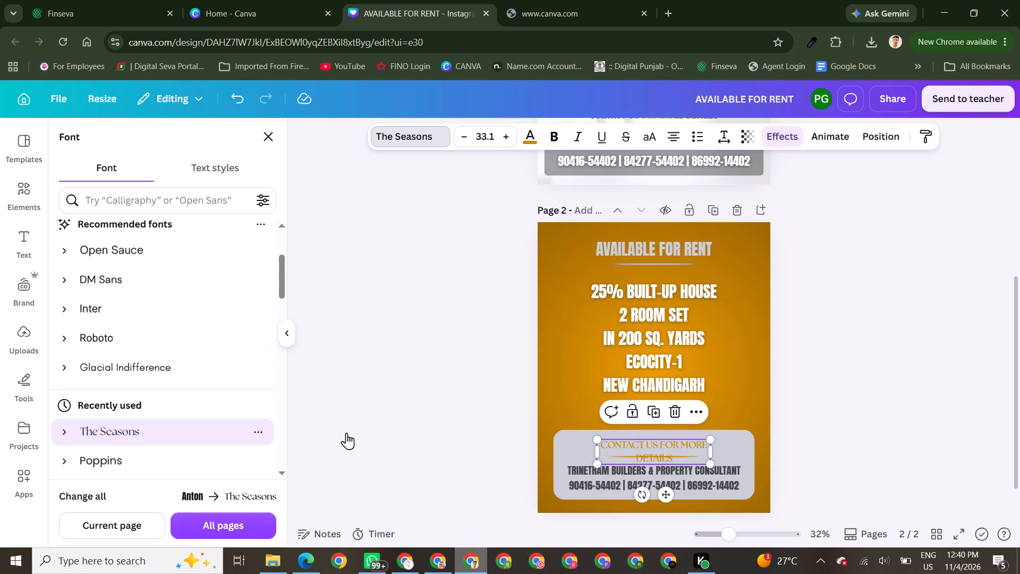
Widen the CONTACT US FOR MORE DETAILS text box on page 2 so its text fits on a single line.
left_click_drag(593, 450, 575, 449)
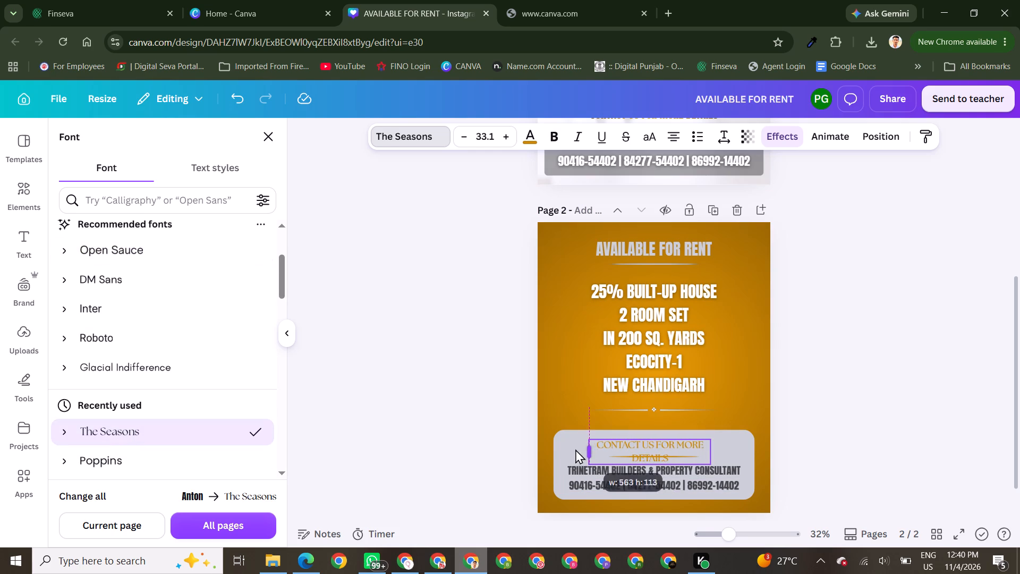
left_click_drag(575, 449, 555, 446)
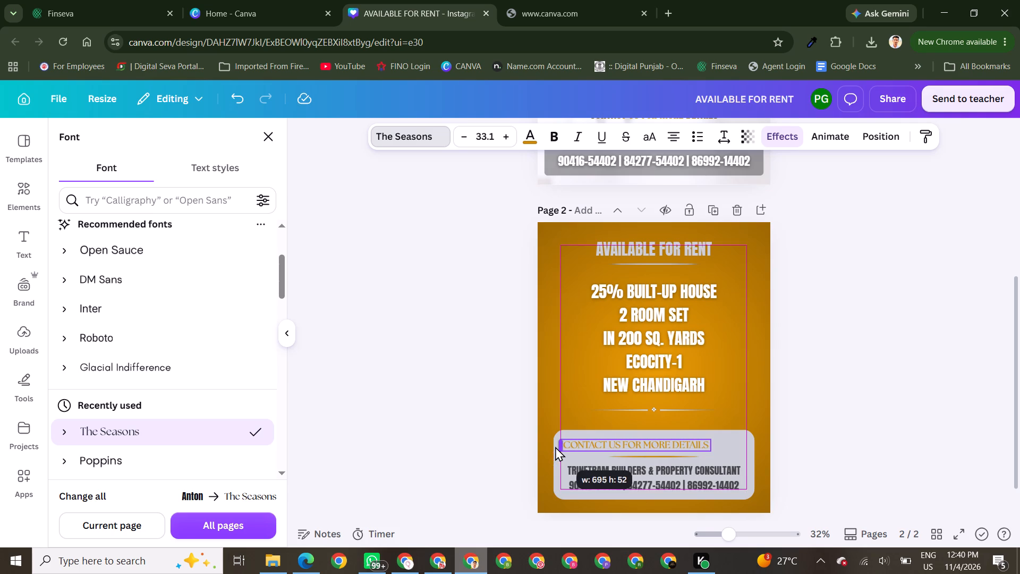
left_click_drag(555, 446, 560, 446)
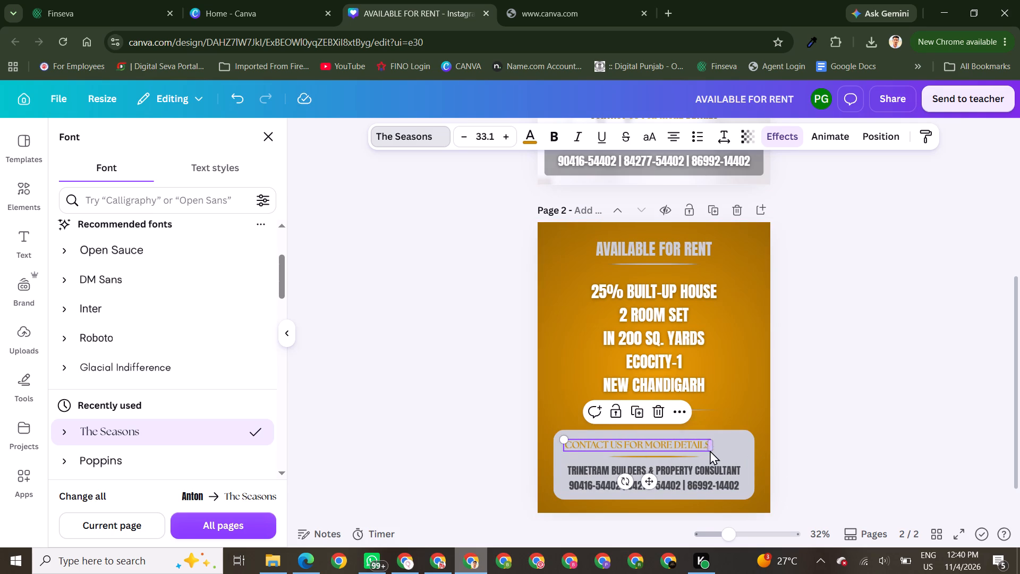
left_click(710, 453)
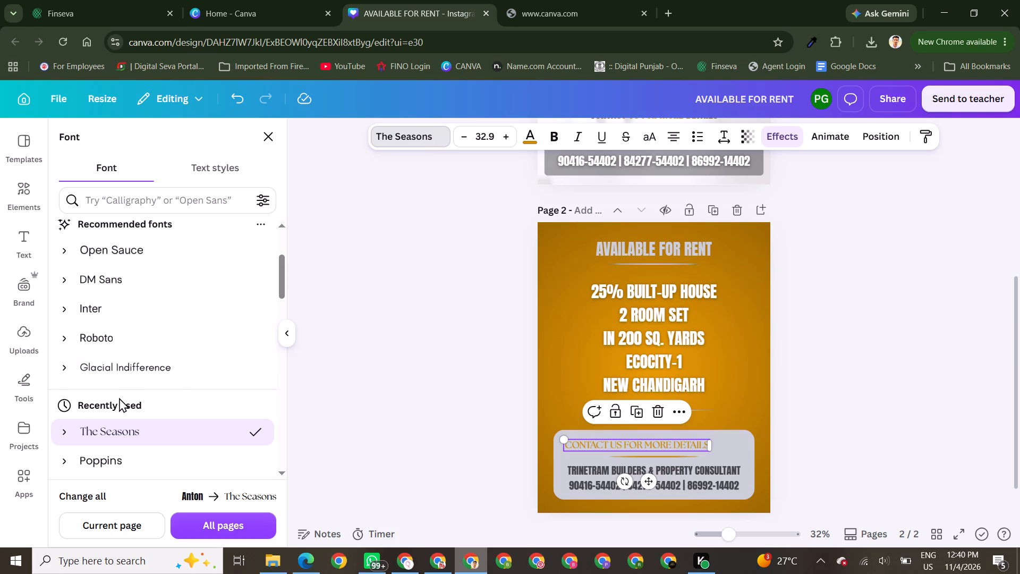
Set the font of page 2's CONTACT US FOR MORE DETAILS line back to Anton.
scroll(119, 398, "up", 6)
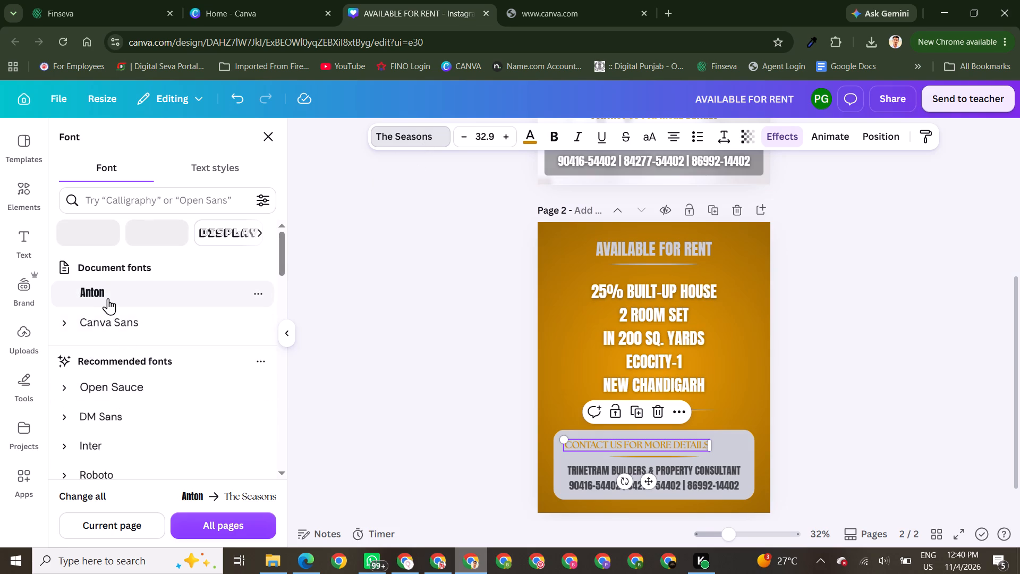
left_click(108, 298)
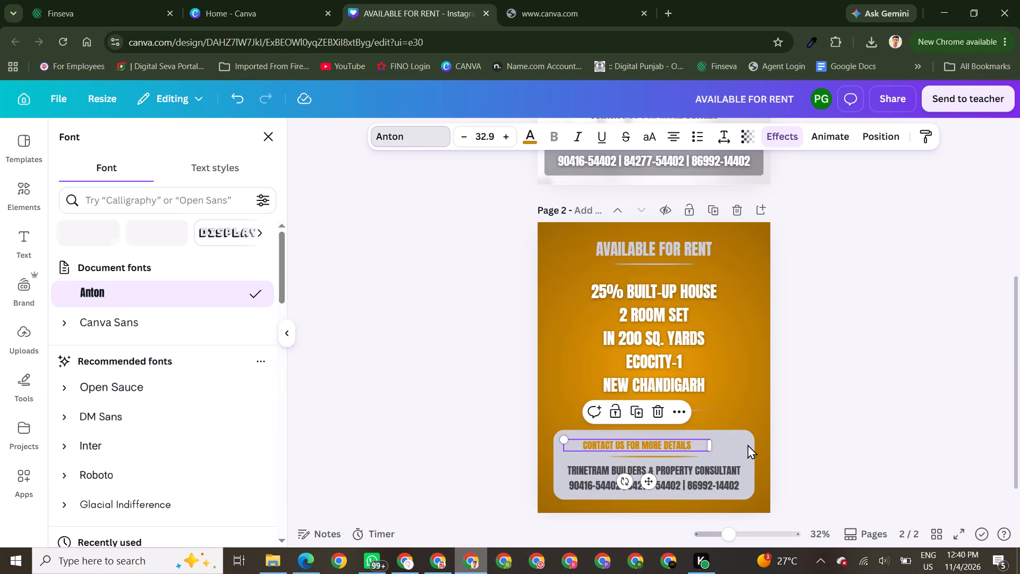
Centre the CONTACT US FOR MORE DETAILS line horizontally in page 2's contact panel, above the gold divider.
left_click_drag(669, 446, 687, 446)
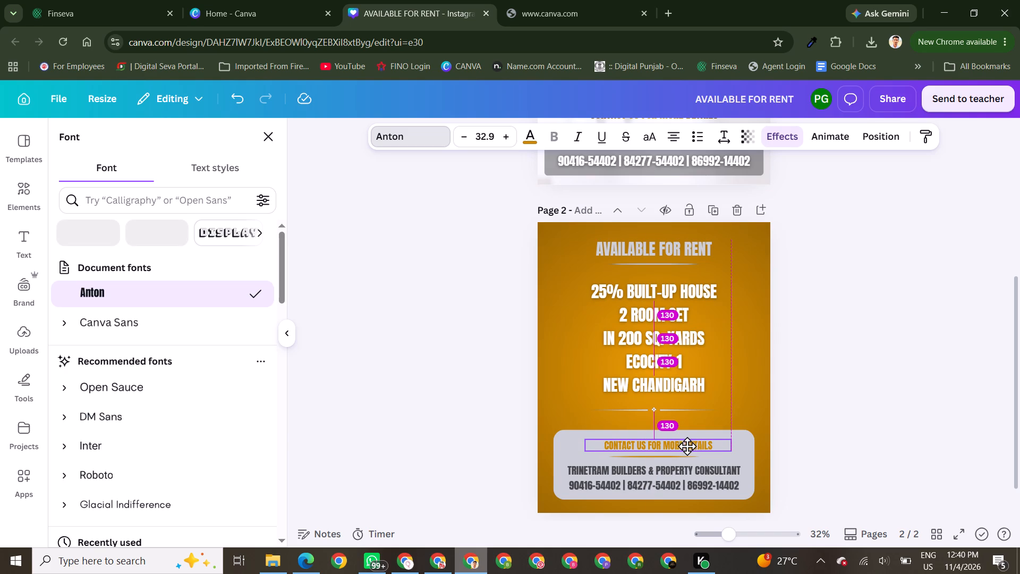
left_click_drag(687, 446, 685, 446)
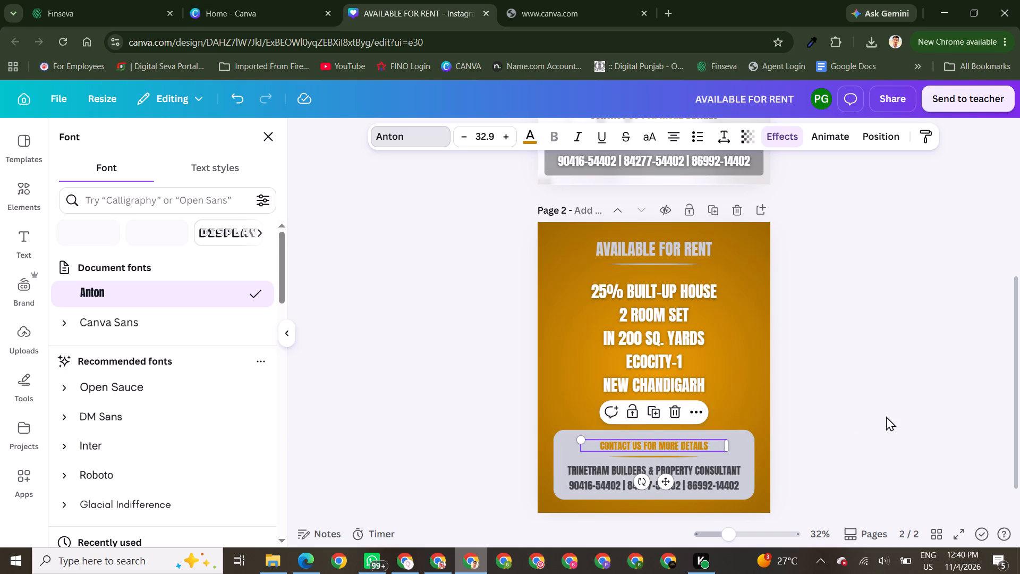
triple_click(886, 416)
left_click(886, 416)
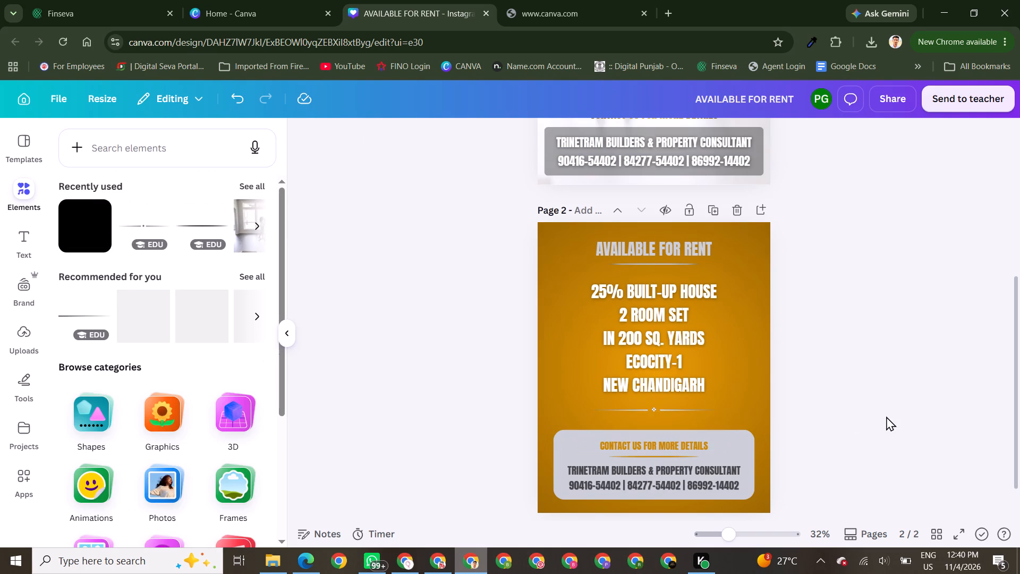
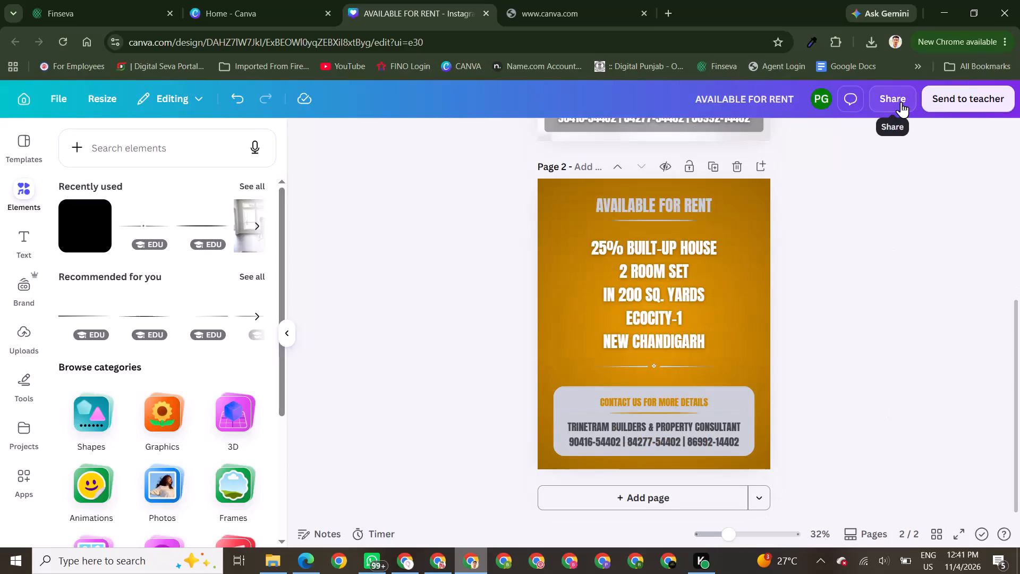
Download only page 2 of the design as a high-quality PNG, and close the downloaded image's preview in Adobe Express Photos.
left_click(901, 102)
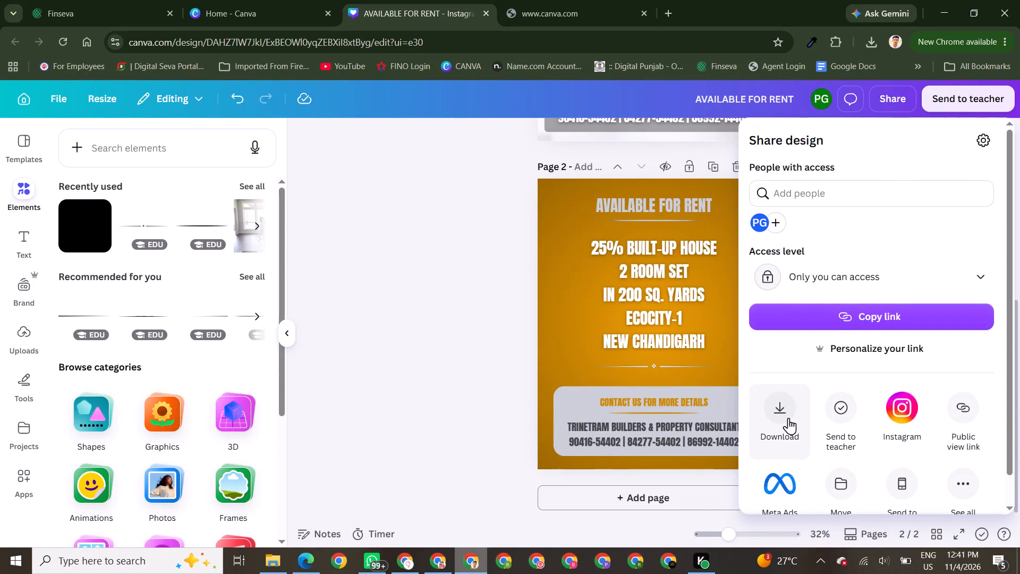
left_click(788, 418)
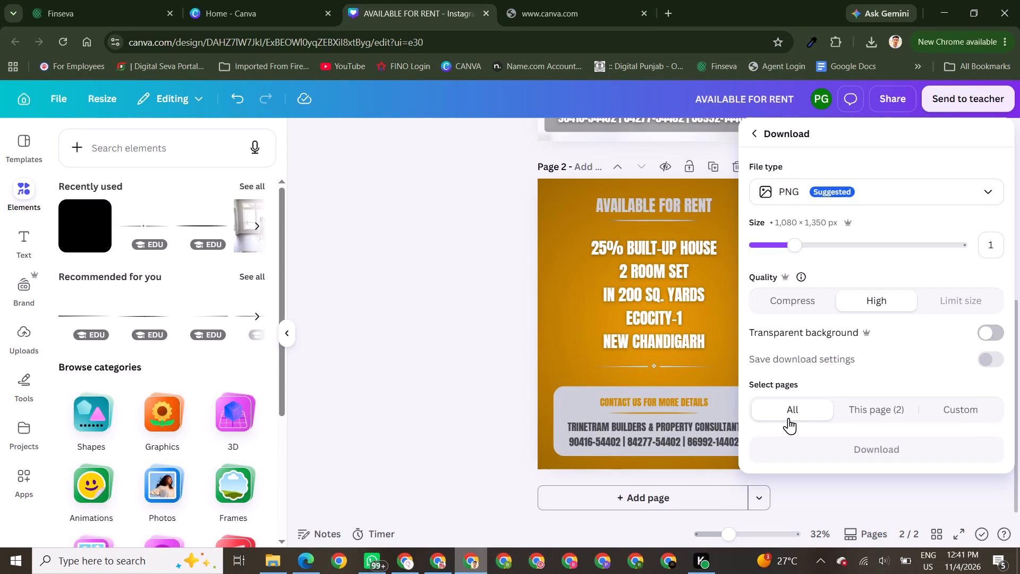
left_click(975, 412)
scroll(872, 455, "down", 2)
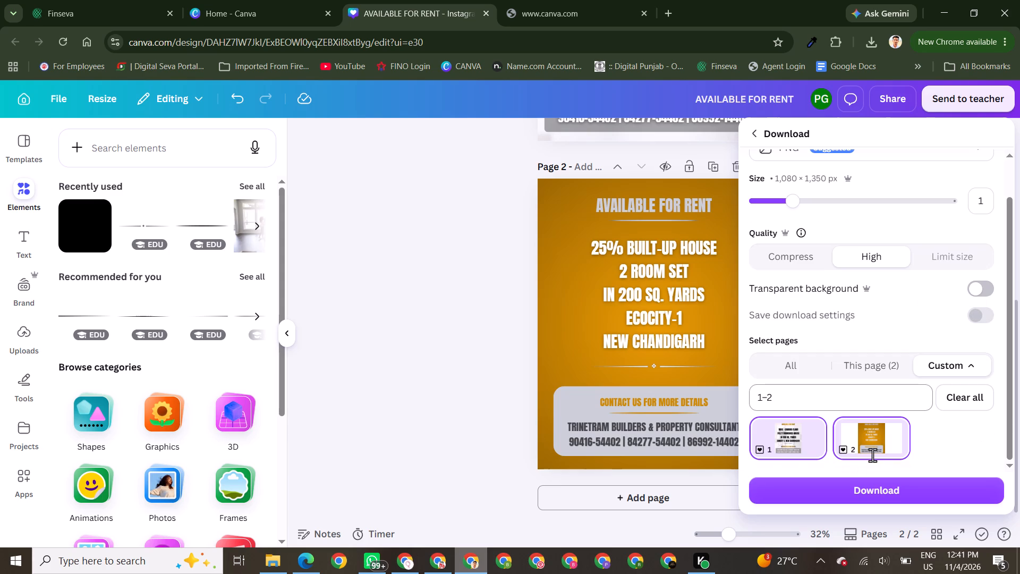
left_click(796, 442)
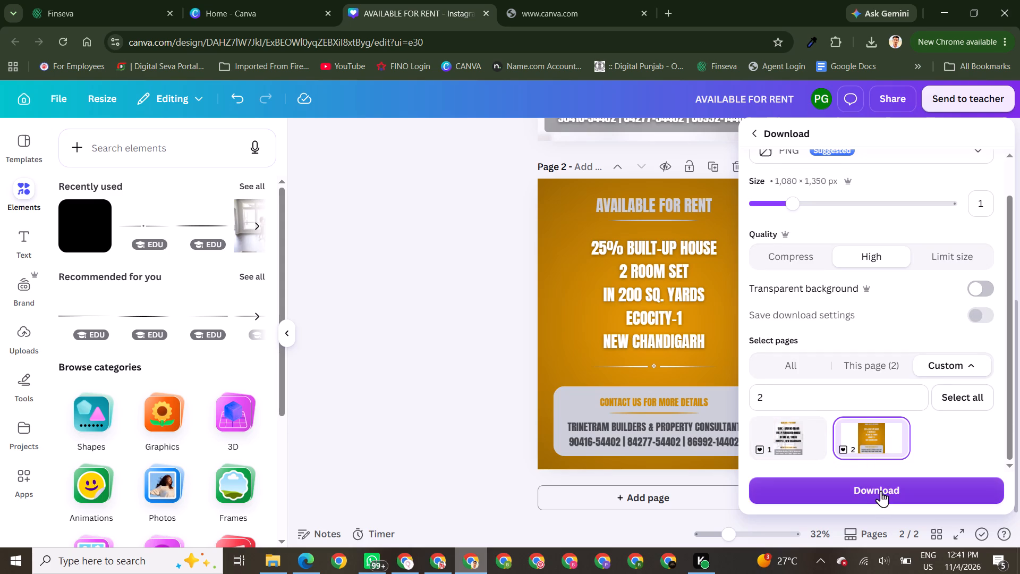
left_click(882, 489)
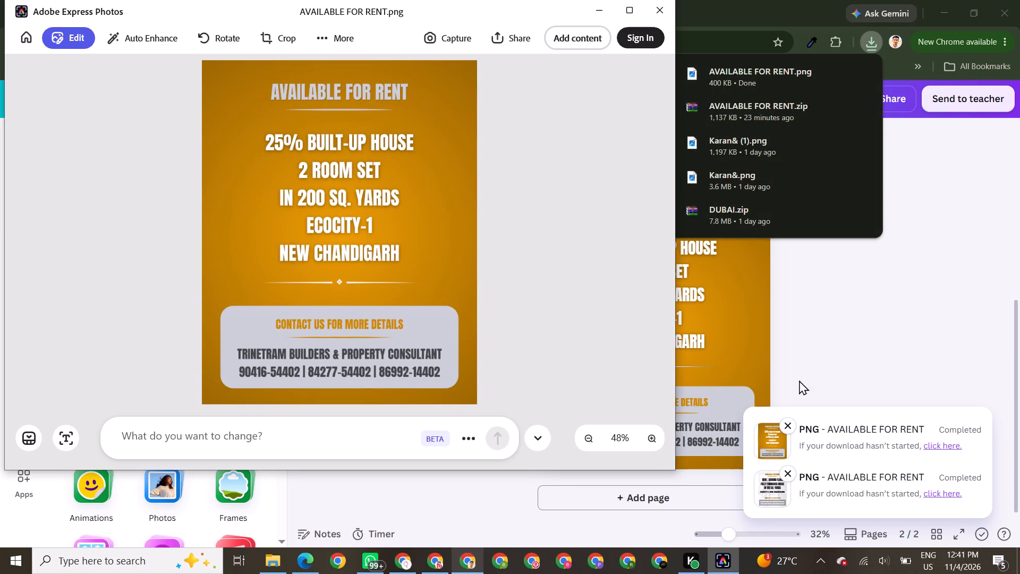
left_click(649, 5)
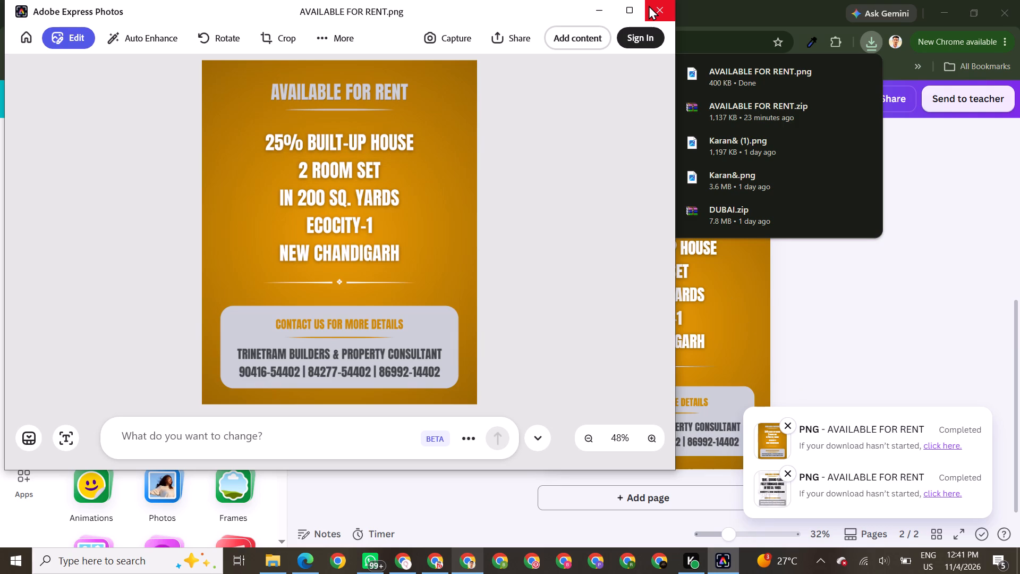
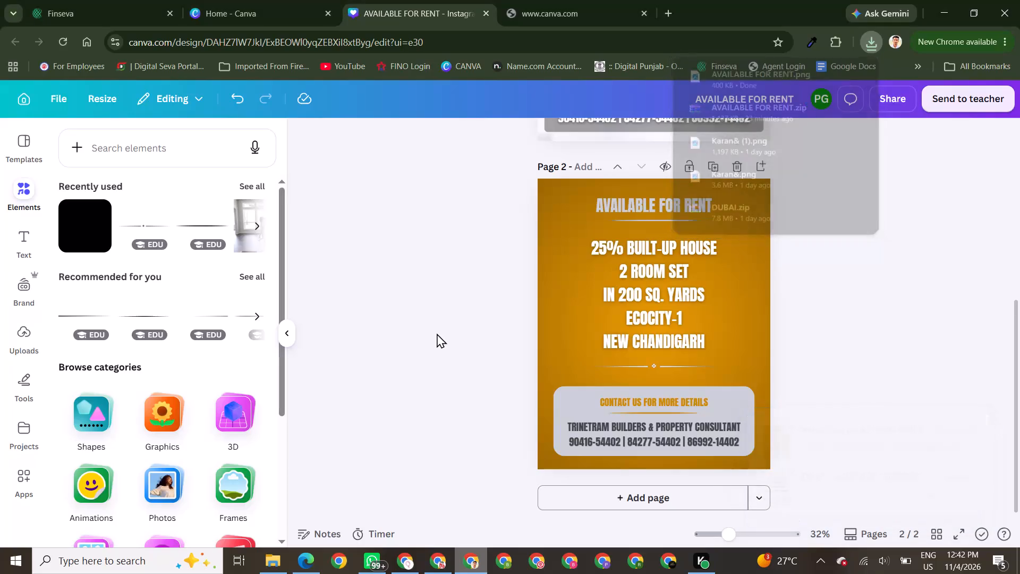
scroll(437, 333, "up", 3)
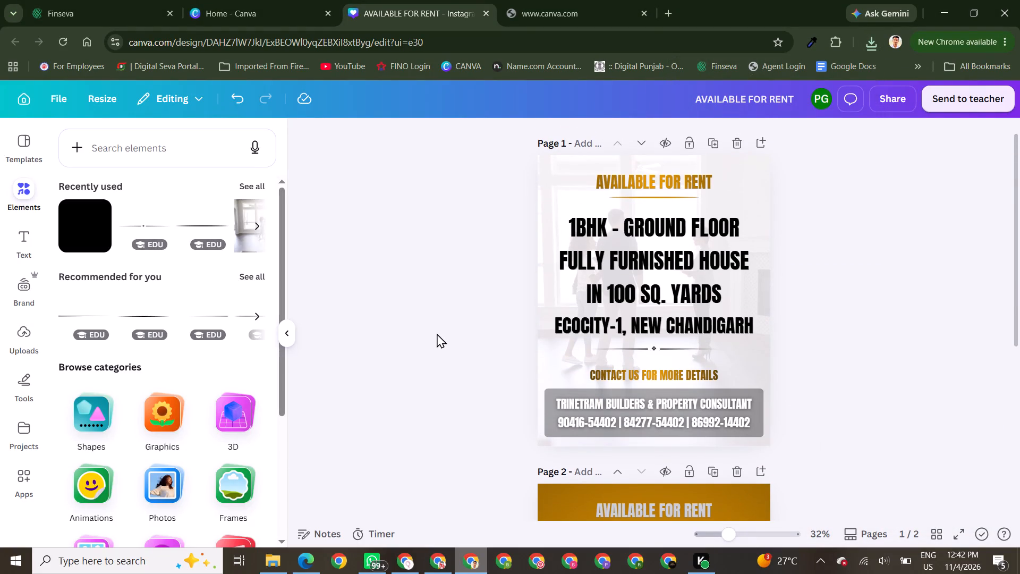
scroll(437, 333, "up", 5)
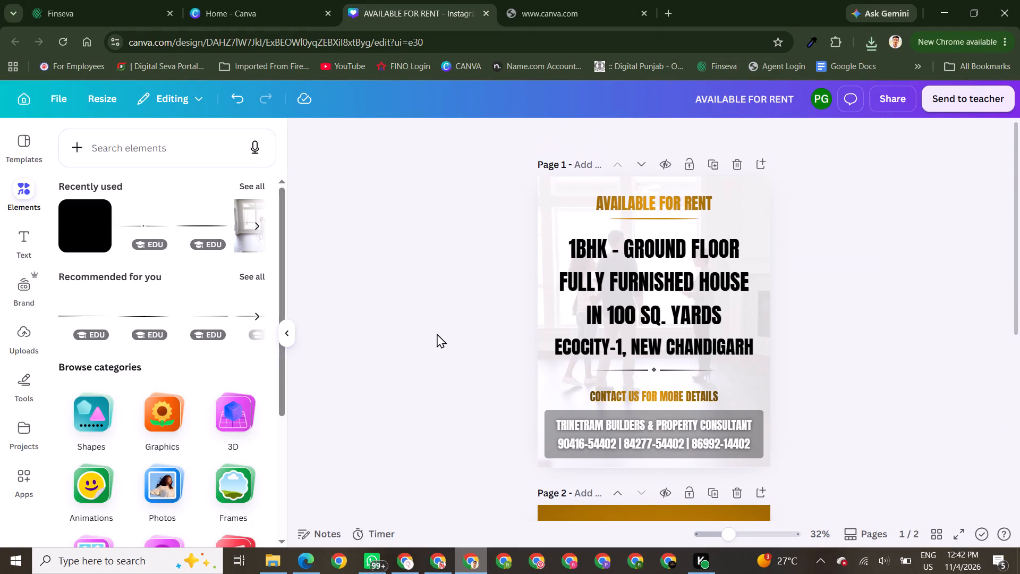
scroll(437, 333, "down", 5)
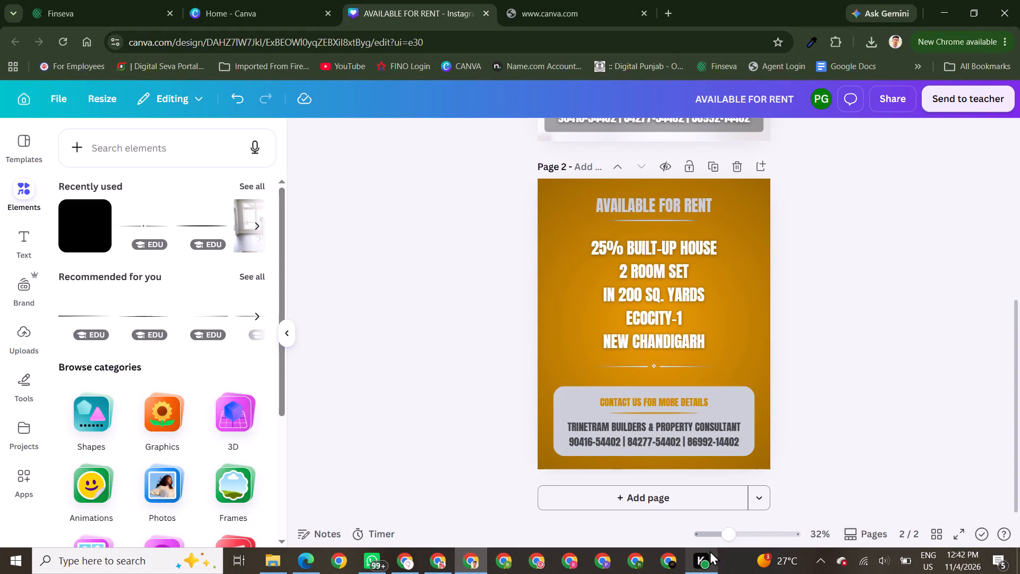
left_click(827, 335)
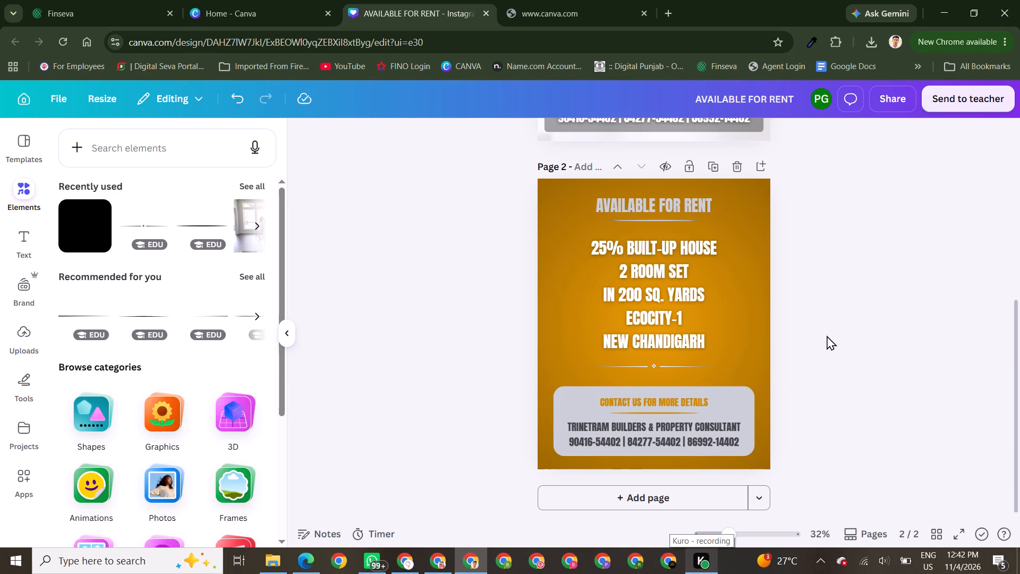